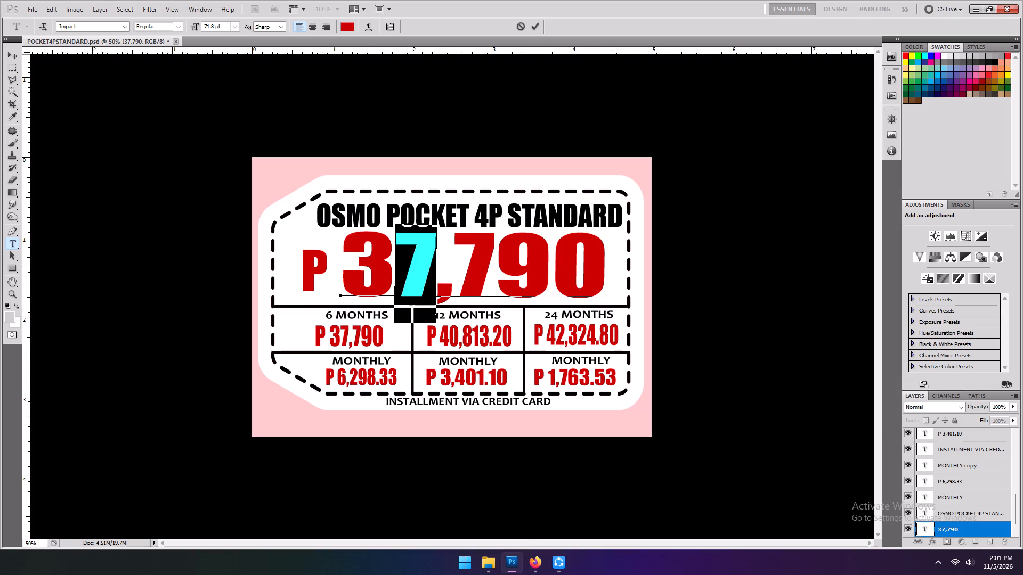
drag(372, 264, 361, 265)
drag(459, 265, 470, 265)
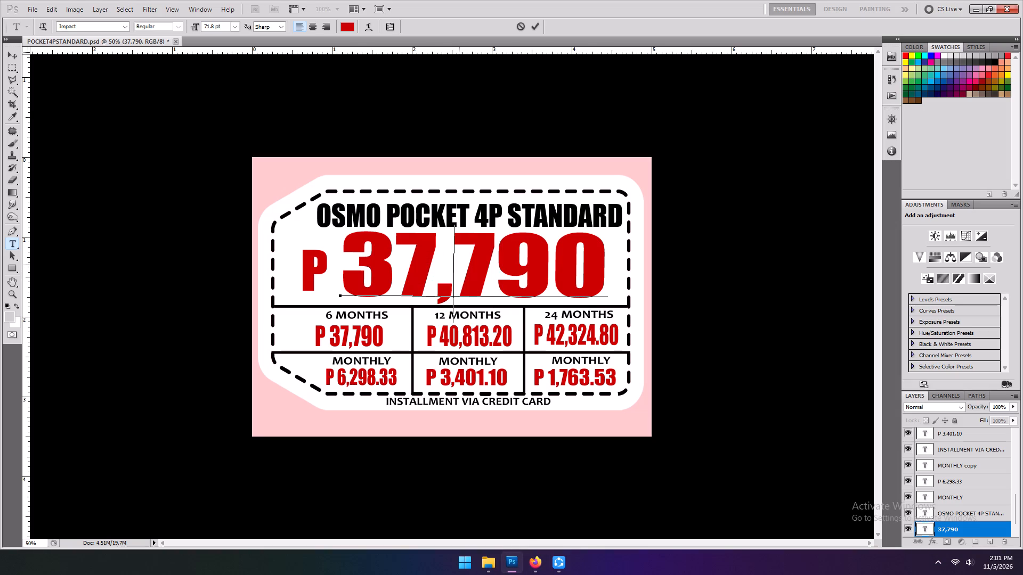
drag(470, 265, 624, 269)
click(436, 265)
Replace the word STANDARD in the product title with VLOG so it reads OSMO POCKET 4P VLOG.
click(14, 57)
key(t)
drag(510, 215, 542, 215)
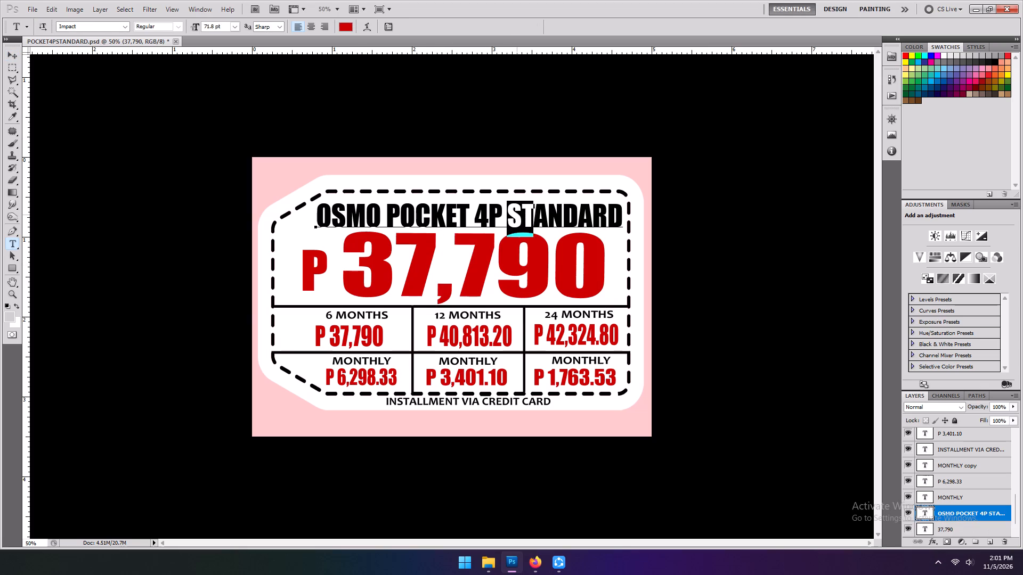
drag(542, 215, 621, 217)
text(vlob)
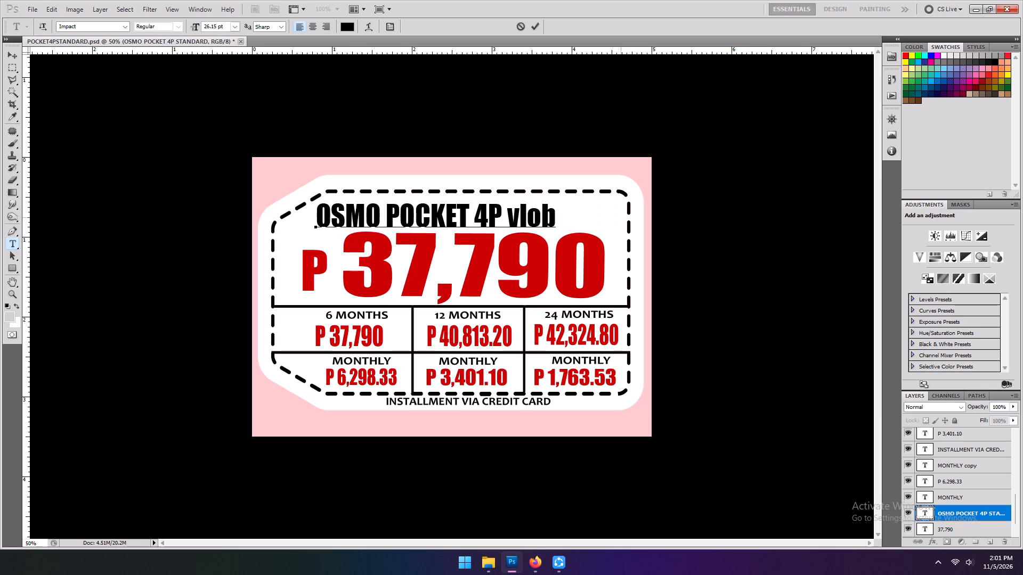
key(BackSpace)
key(BackSpace)
key(BackSpace)
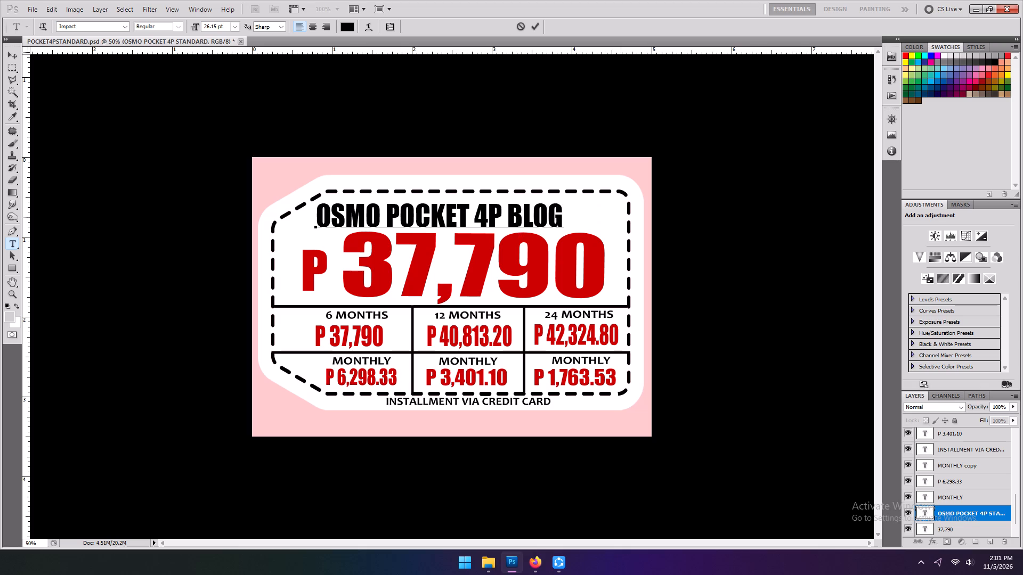
key(BackSpace)
key(BackSpace)
key(BackSpace)
key(BackSpace)
text(VLOG)
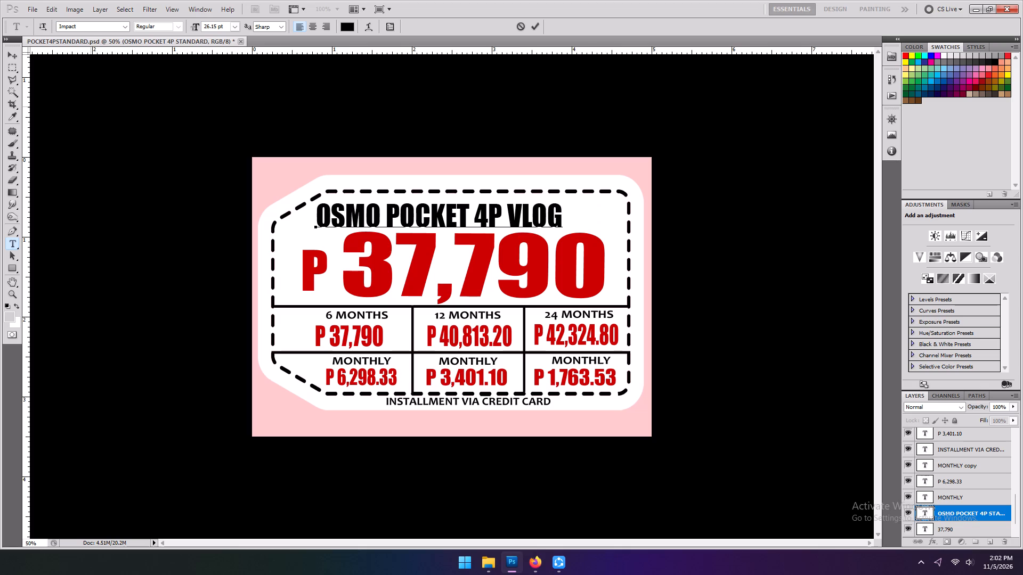
Stretch the title horizontally to about 117% width and shift it right to sit centred above the price.
click(13, 57)
shift+drag(563, 215, 605, 217)
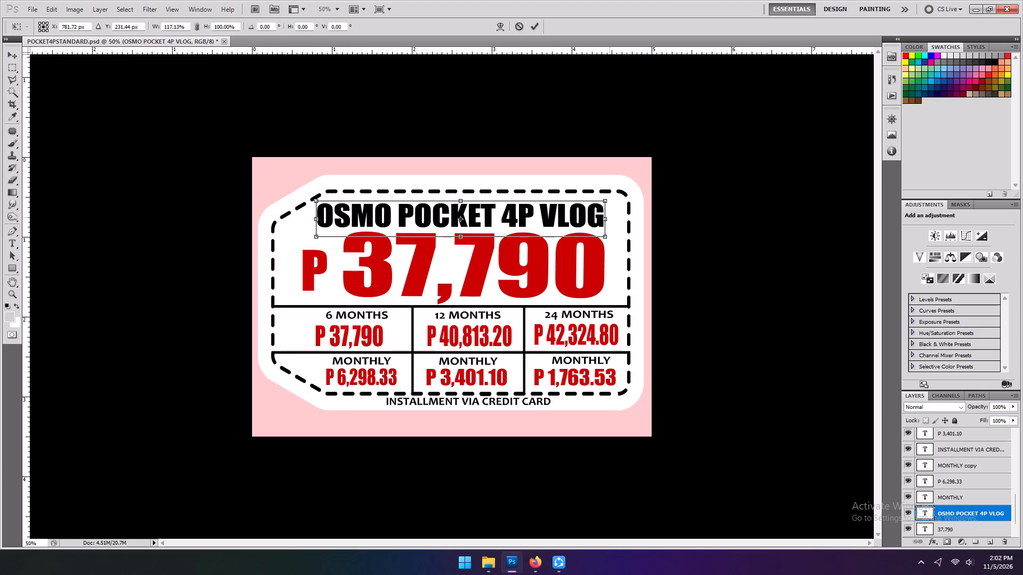
shift+drag(605, 217, 603, 217)
shift+double_click(582, 215)
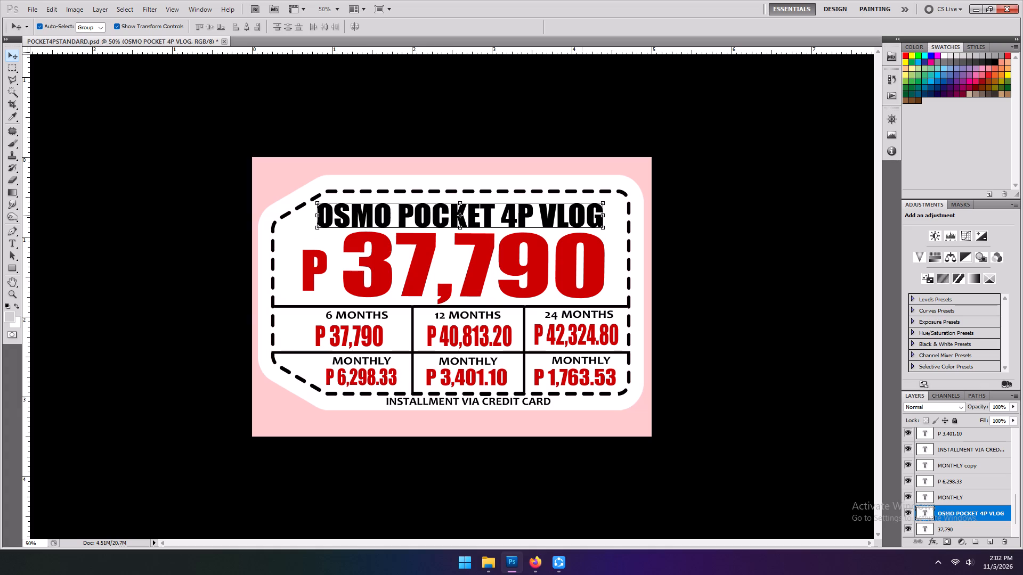
key(shift+Right)
key(shift+Right)
key(shift+Right)
key(shift+Right)
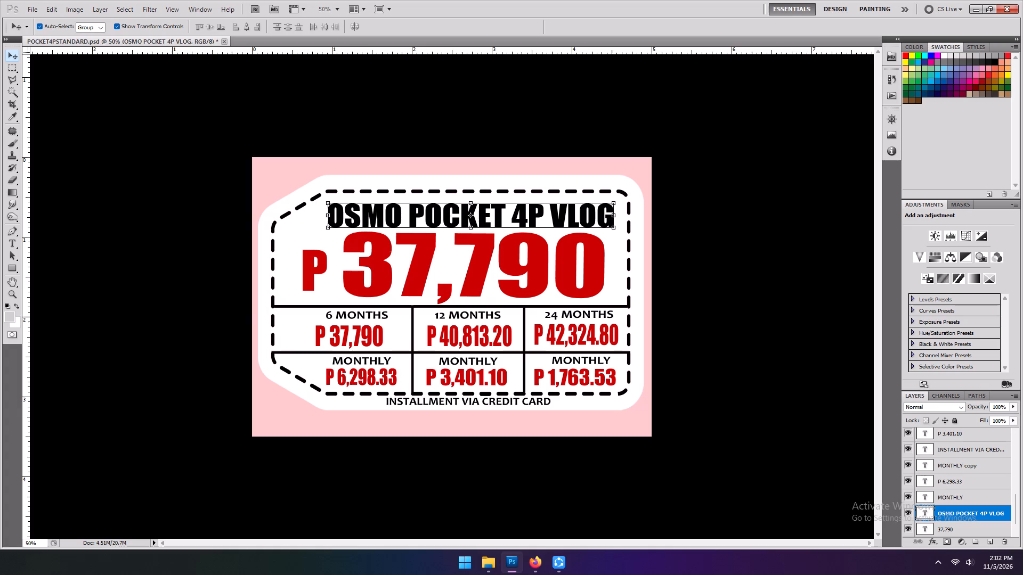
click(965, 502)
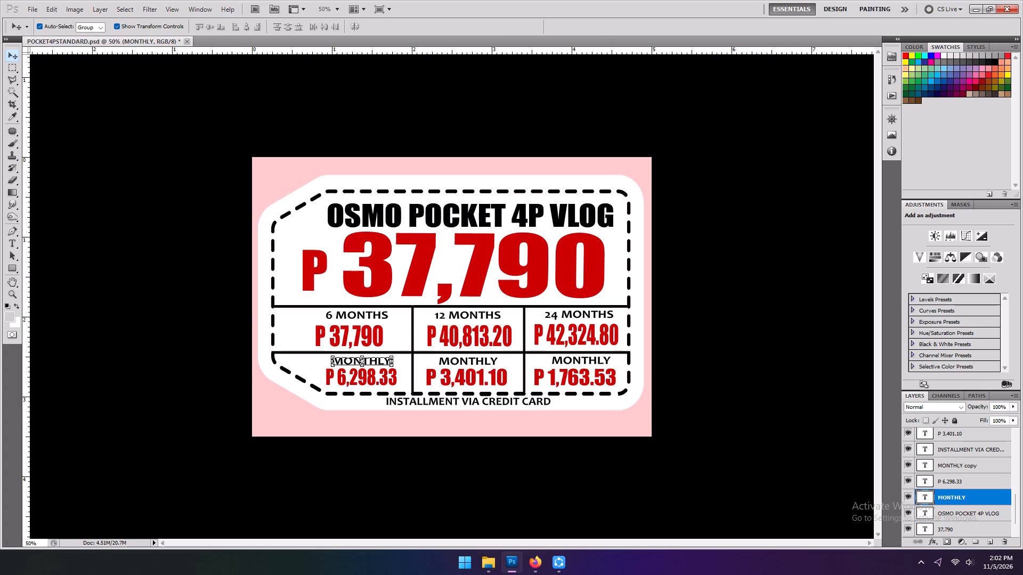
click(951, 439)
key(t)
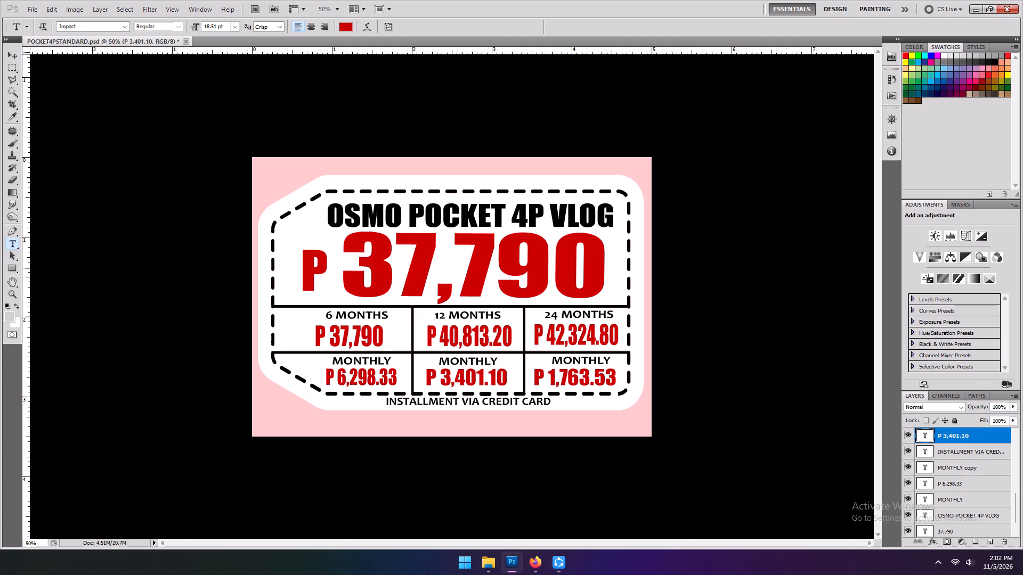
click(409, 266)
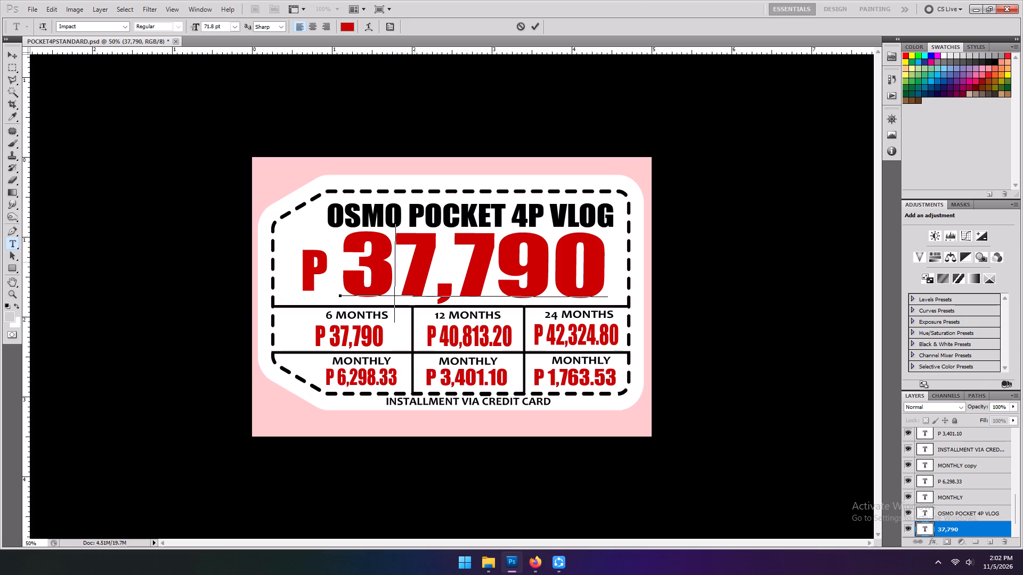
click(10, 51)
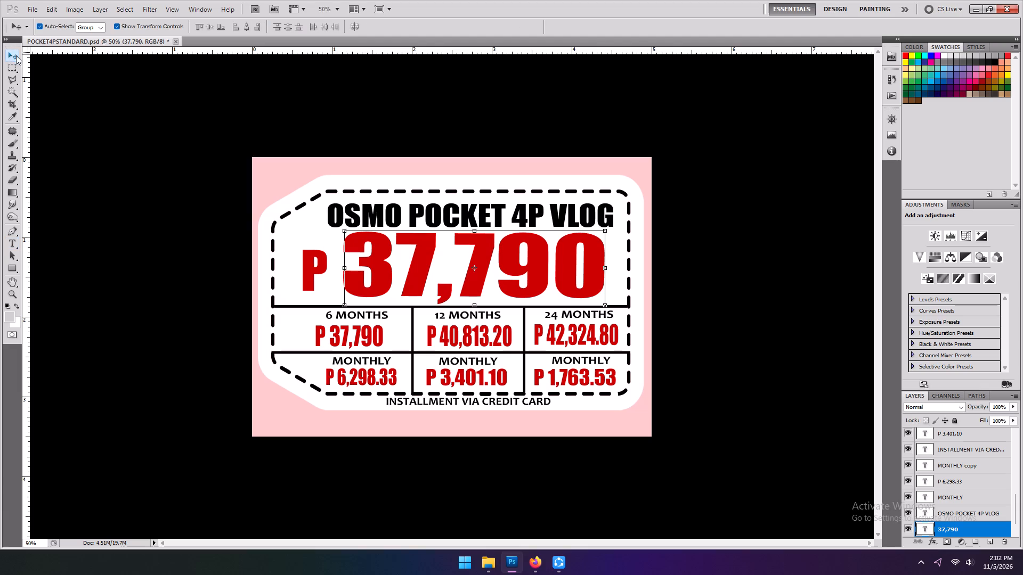
Change the large main price to 42,290.
key(t)
drag(411, 267, 427, 266)
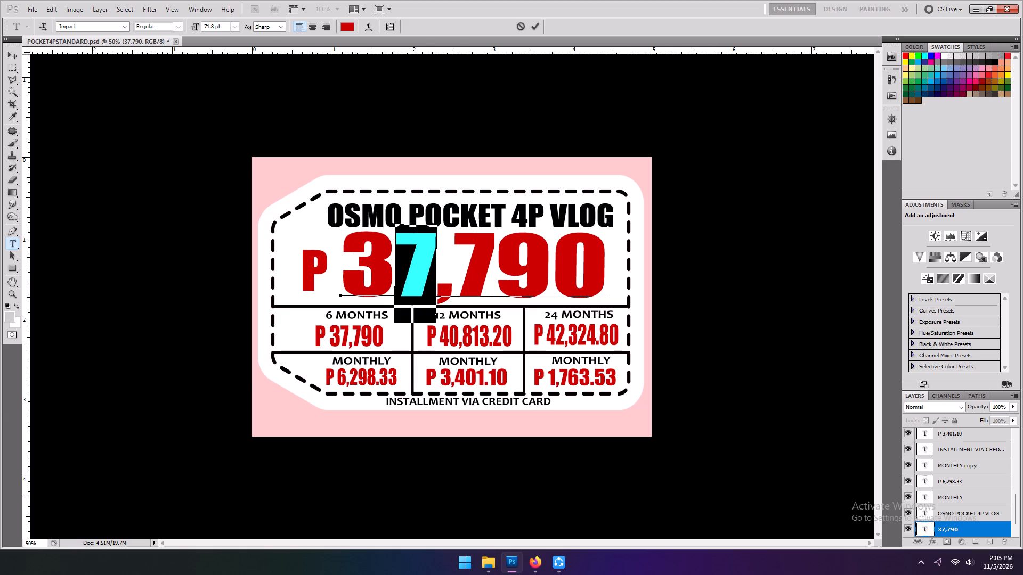
key(BackSpace)
key(BackSpace)
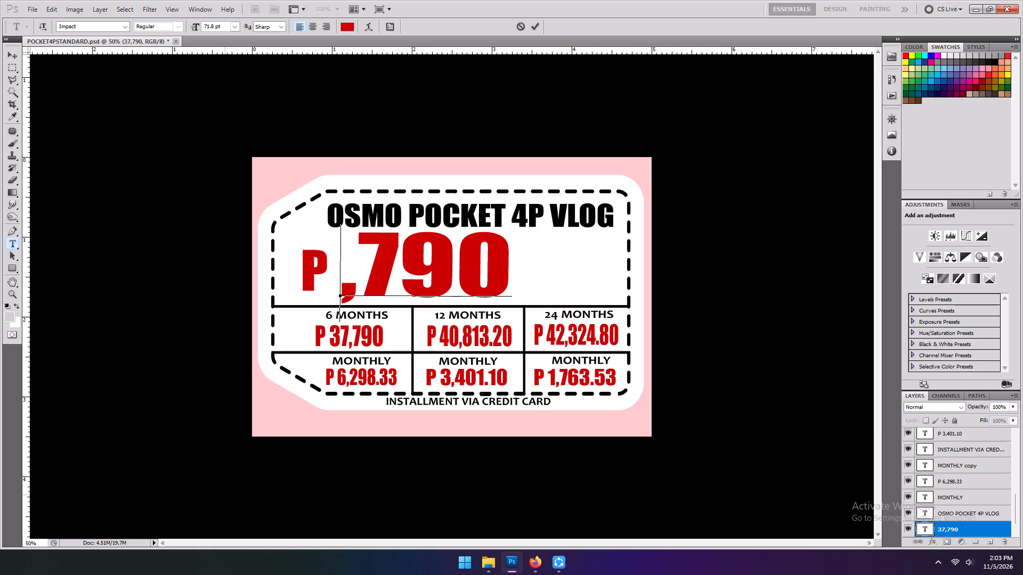
text(42)
key(Right)
key(Right)
key(BackSpace)
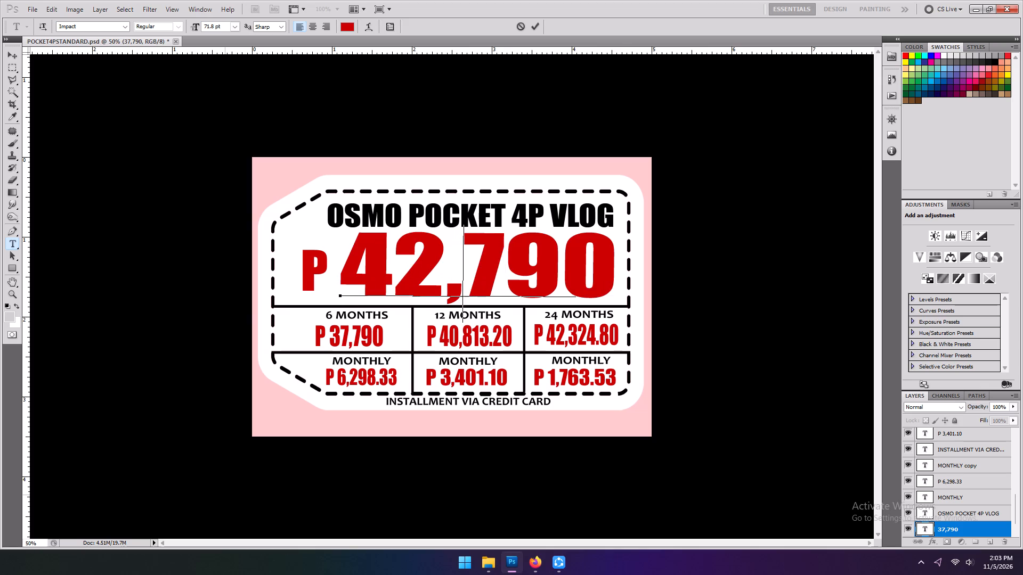
key(3)
key(BackSpace)
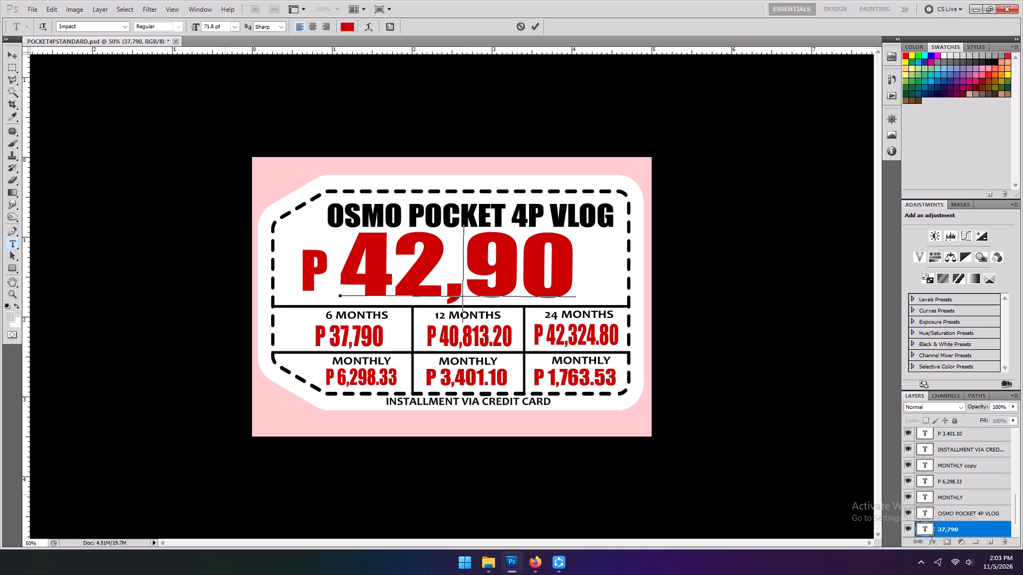
key(2)
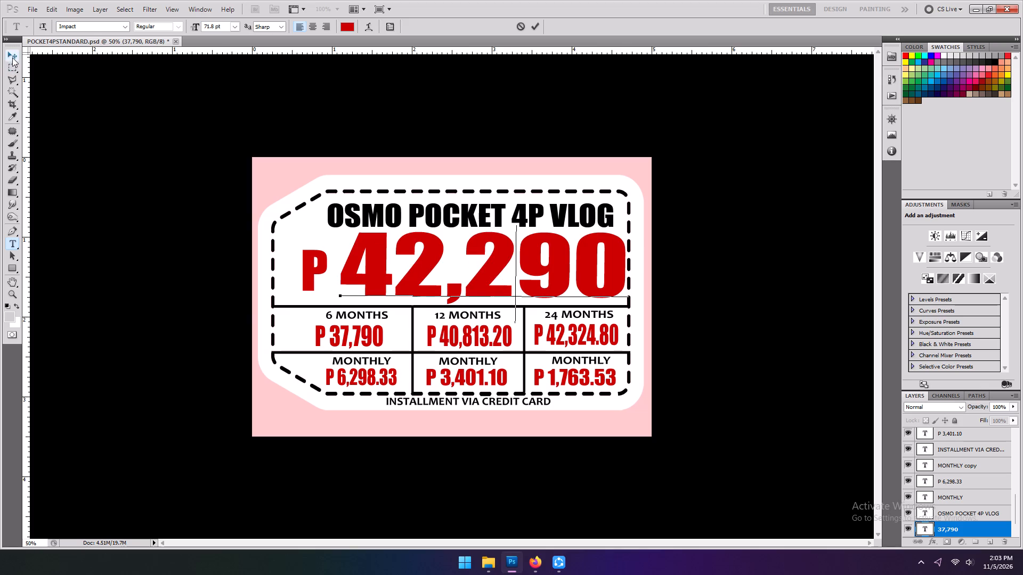
Shift the large main price left, close to its P sign and away from the dashed border.
click(12, 57)
key(shift+Left)
key(shift+Left)
key(shift+Left)
key(shift+Left)
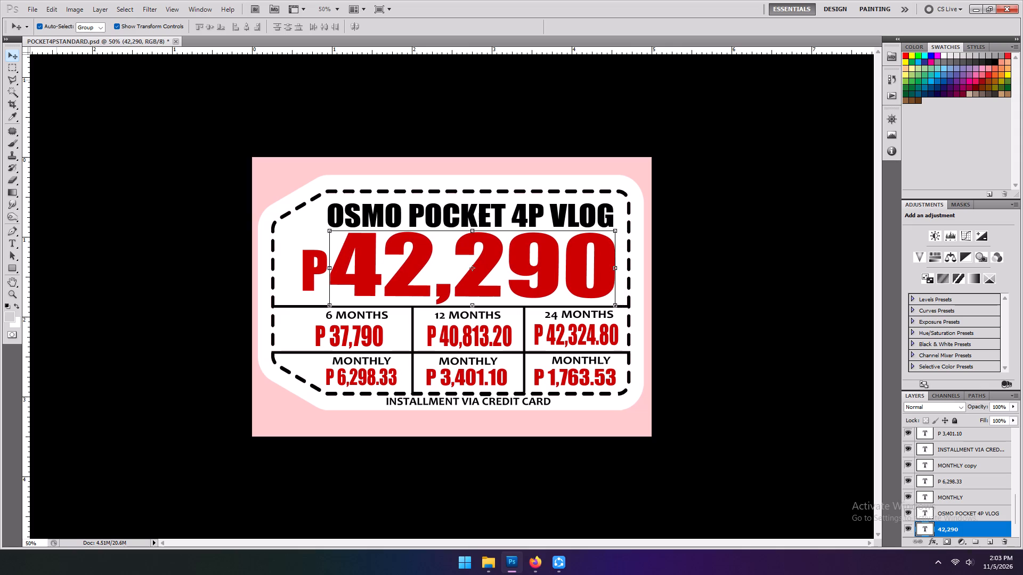
click(12, 62)
click(14, 65)
Change the total under 6 MONTHS to P 42,290.
key(t)
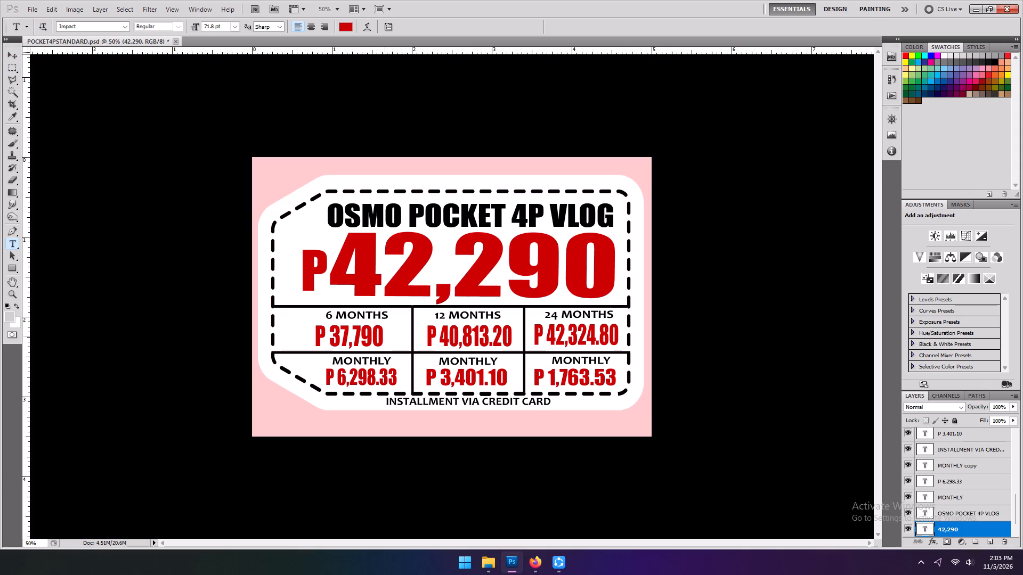
drag(383, 338, 335, 340)
text(42)
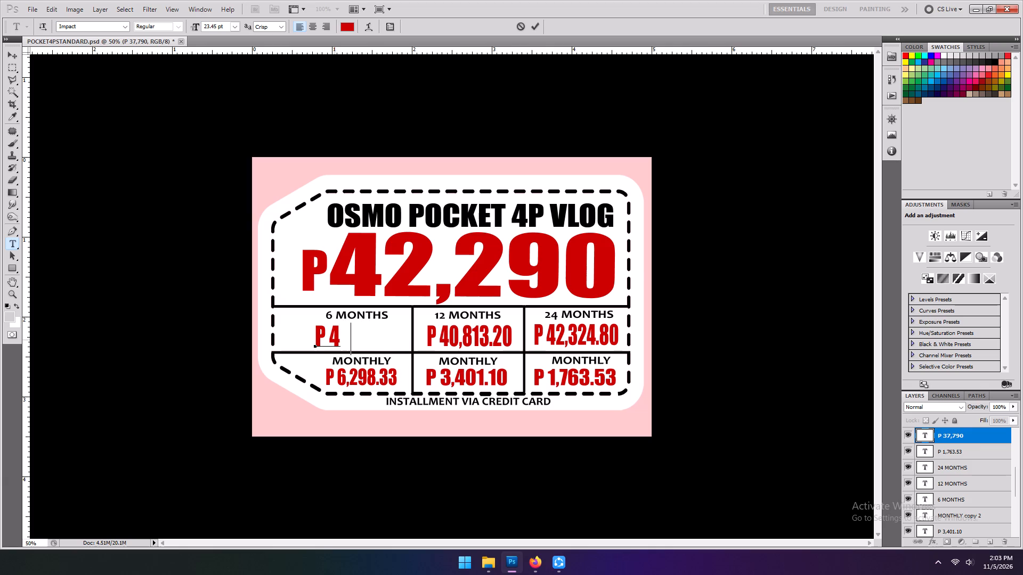
key(comma)
text(290)
Nudge the 6-month total slightly left and up within its cell.
click(14, 54)
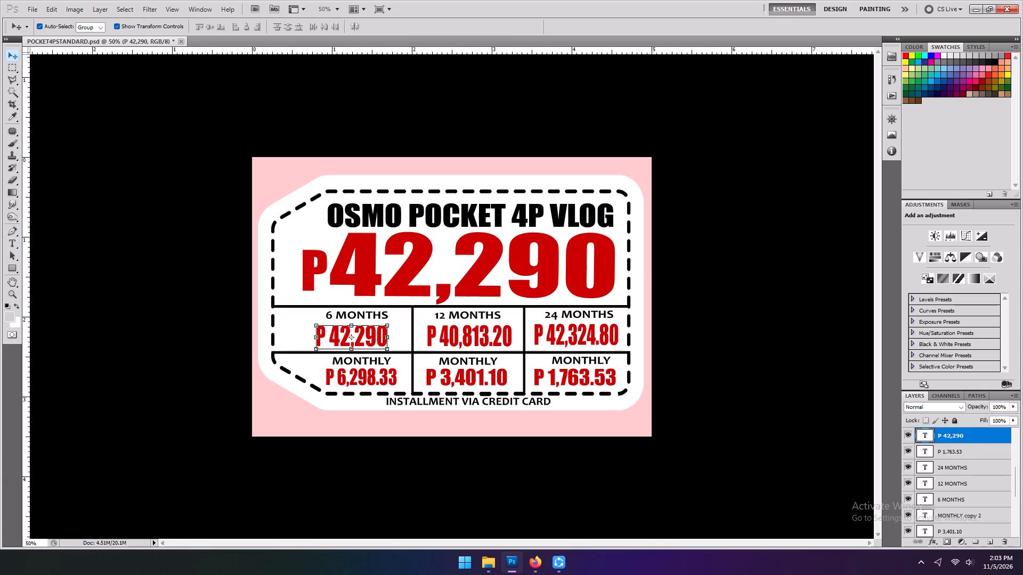
key(shift+Right)
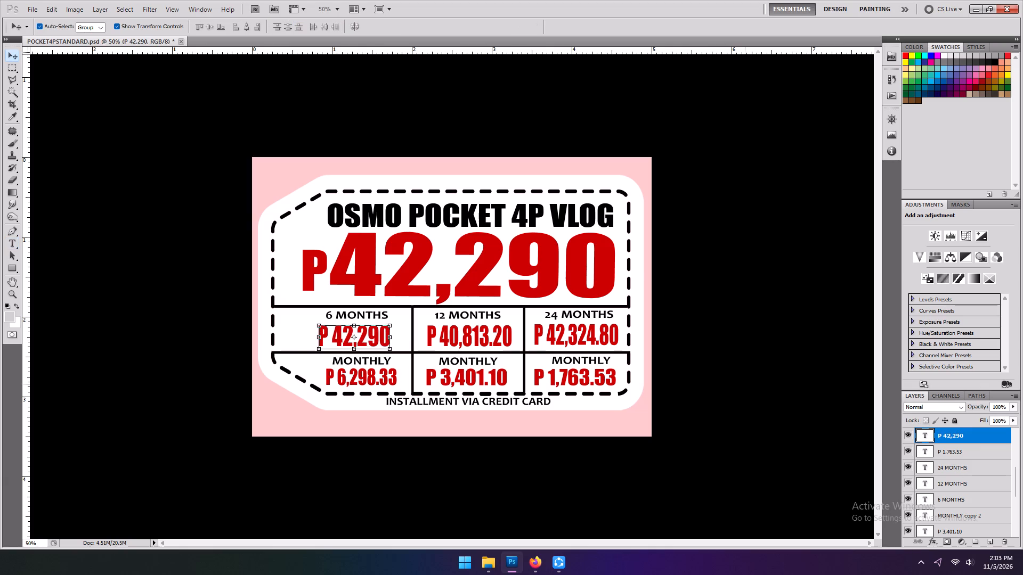
key(shift+Left)
key(shift+Left)
key(shift+Left)
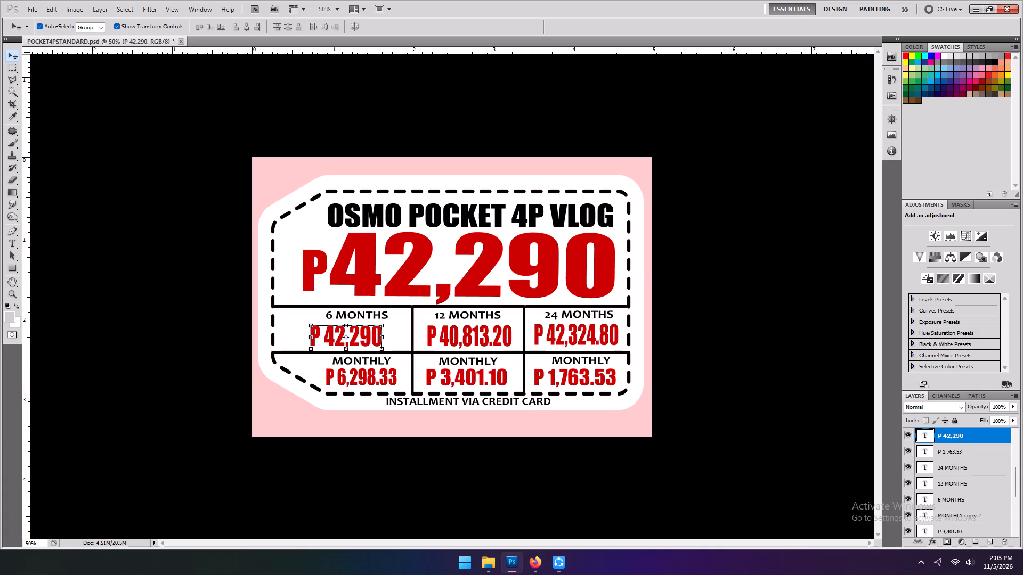
key(Up)
key(Up)
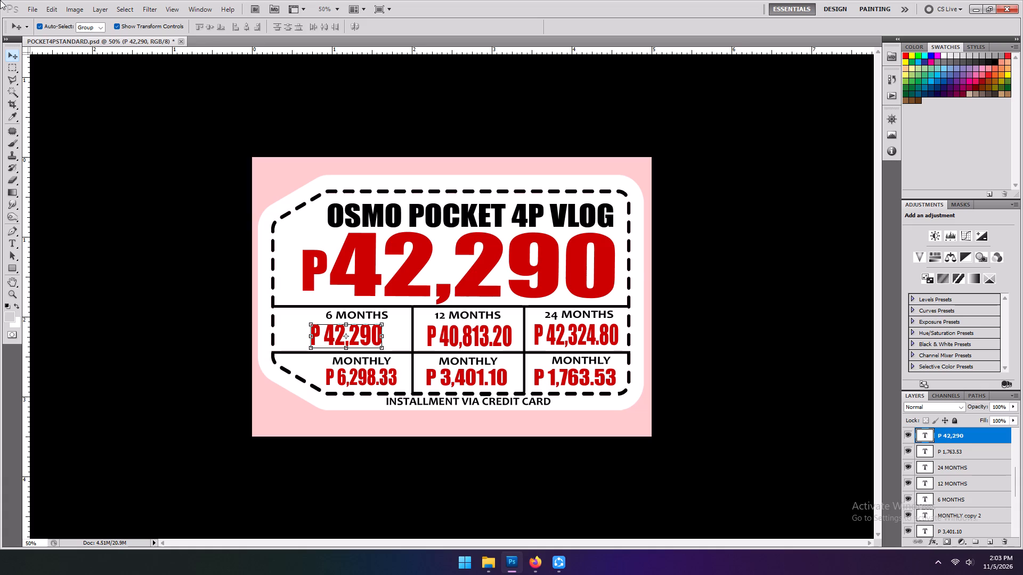
click(14, 63)
Change the monthly amount in the 6-month column to P 7,048.3.
key(t)
drag(338, 377, 341, 377)
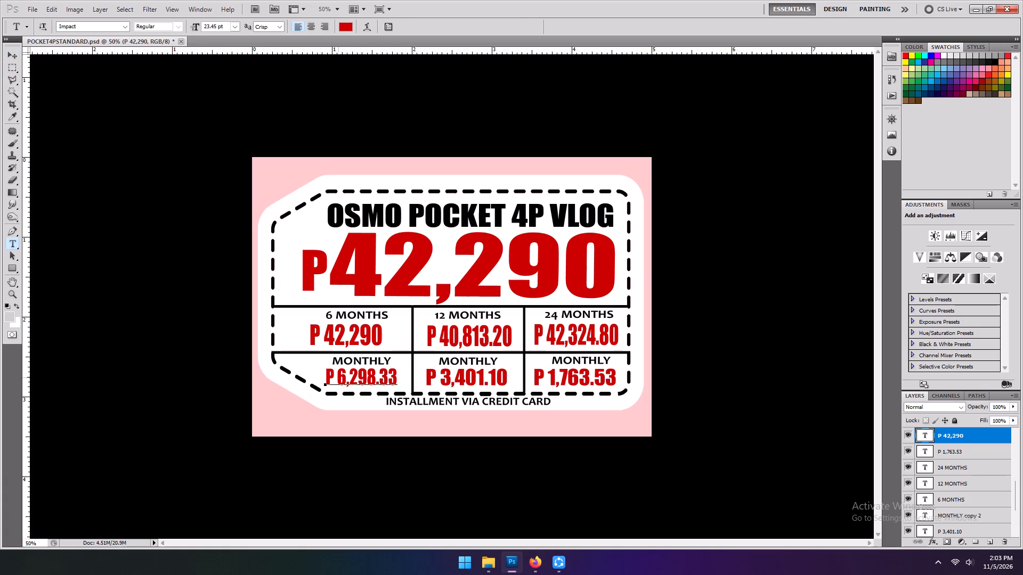
drag(341, 377, 424, 378)
key(BackSpace)
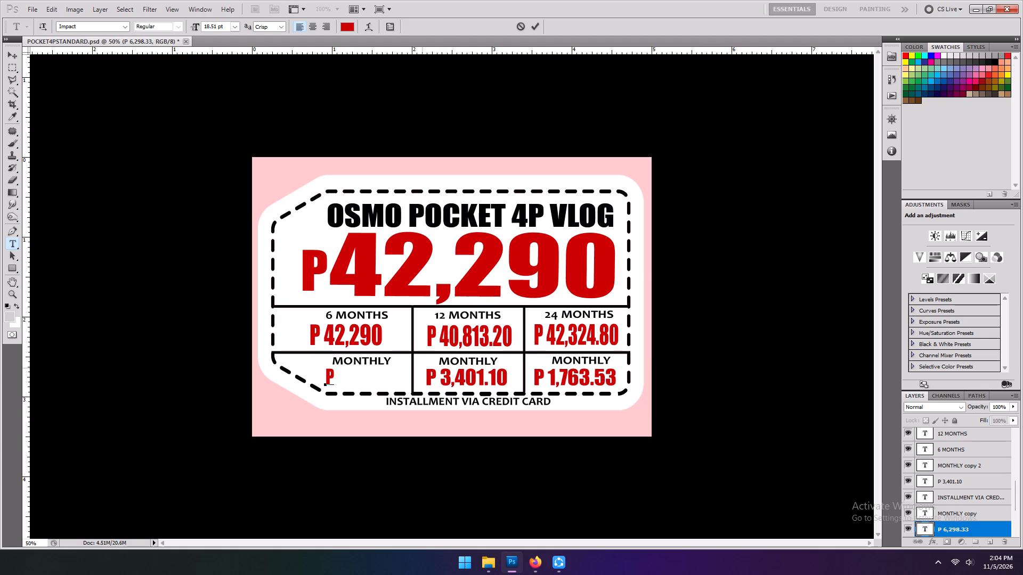
key(BackSpace)
key(space)
key(7)
key(comma)
text(048)
text(.3)
click(11, 53)
Change the total under 12 MONTHS to P 45,673.2.
key(t)
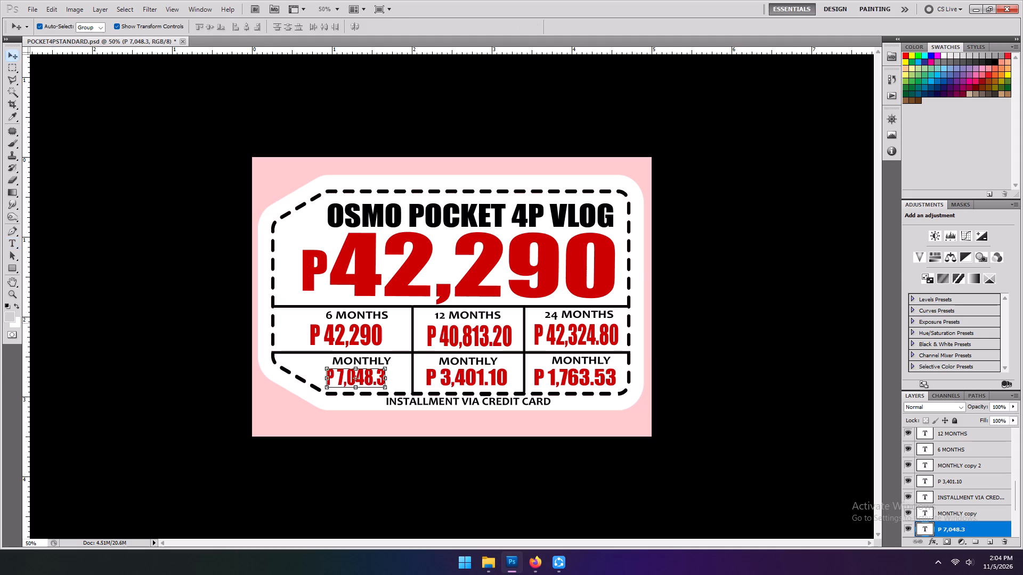
drag(443, 339, 511, 338)
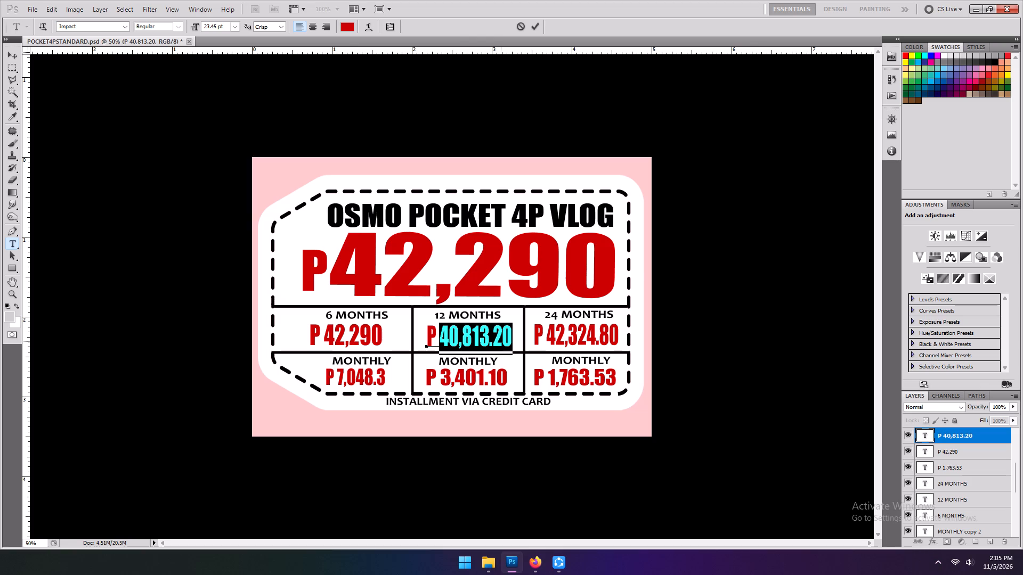
text(45)
text(,673.2)
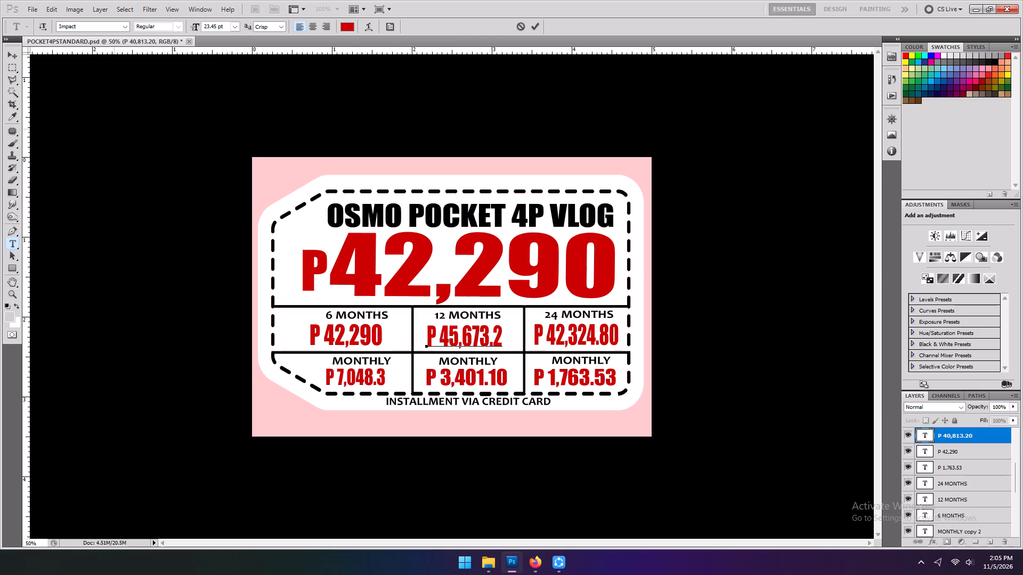
Nudge the 12-month total slightly right to centre it under its heading.
click(12, 49)
key(shift+Right)
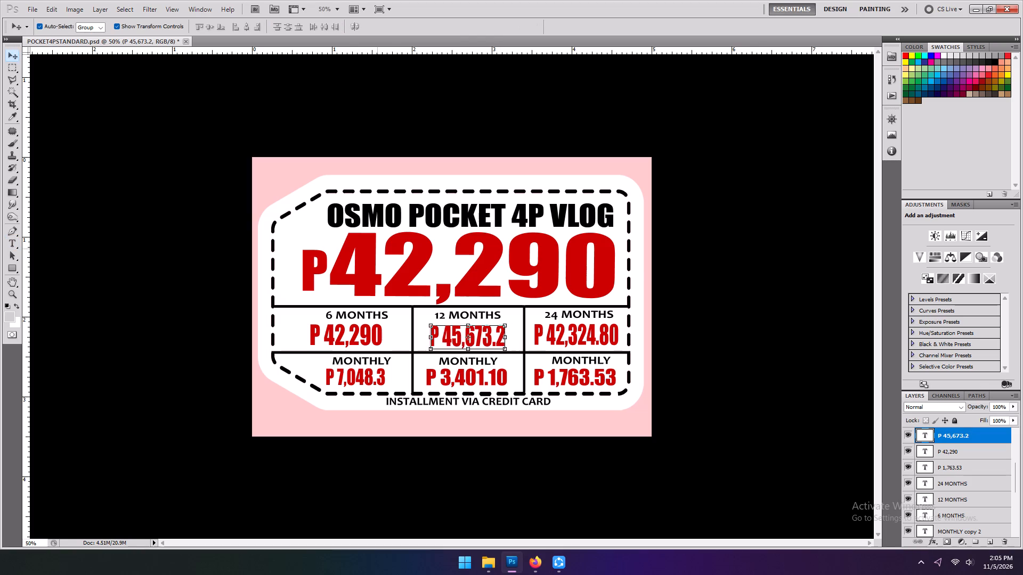
key(Left)
key(Left)
Change the monthly amount in the 12-month column to P 3,806.10.
key(t)
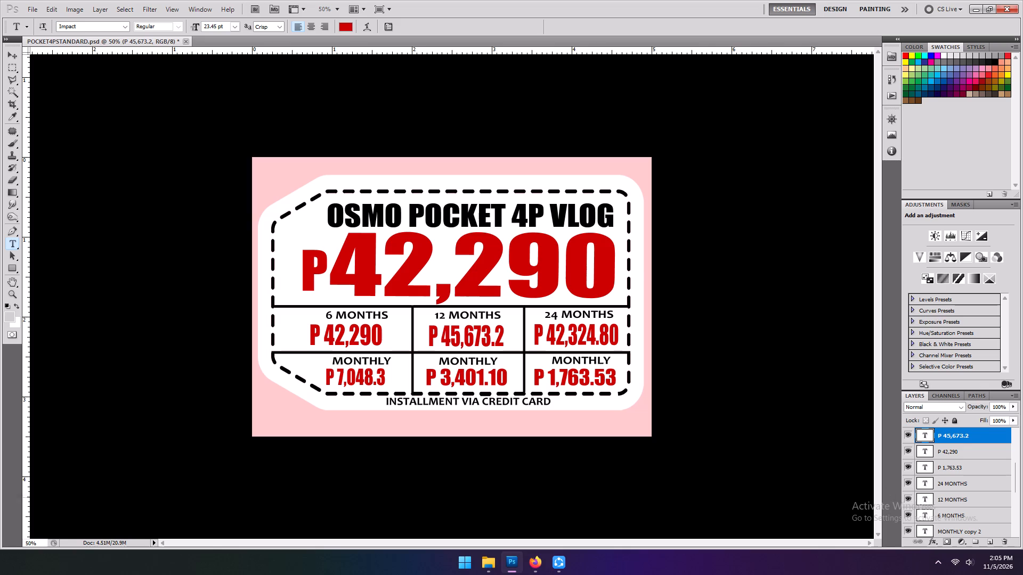
drag(445, 381, 519, 380)
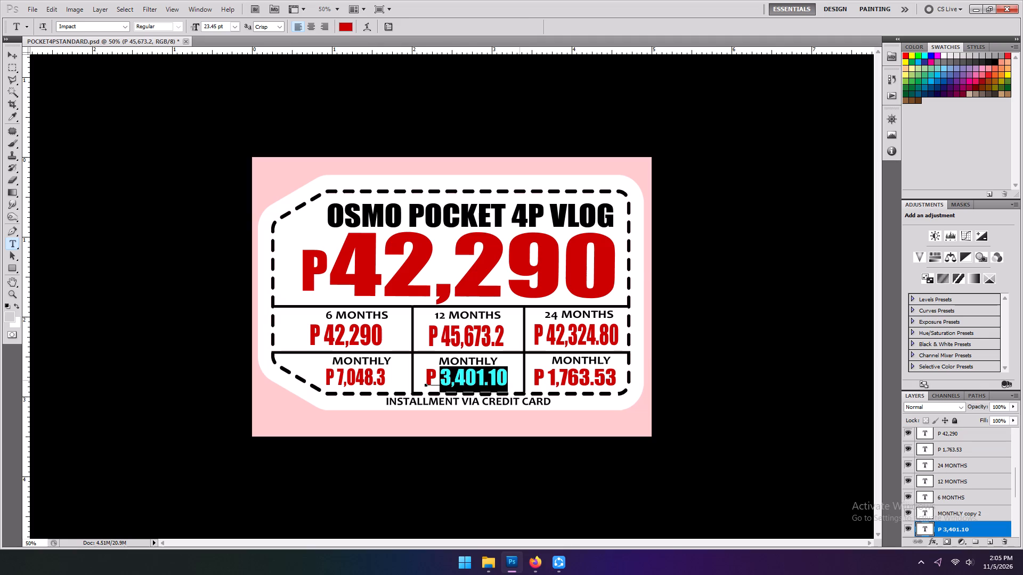
key(3)
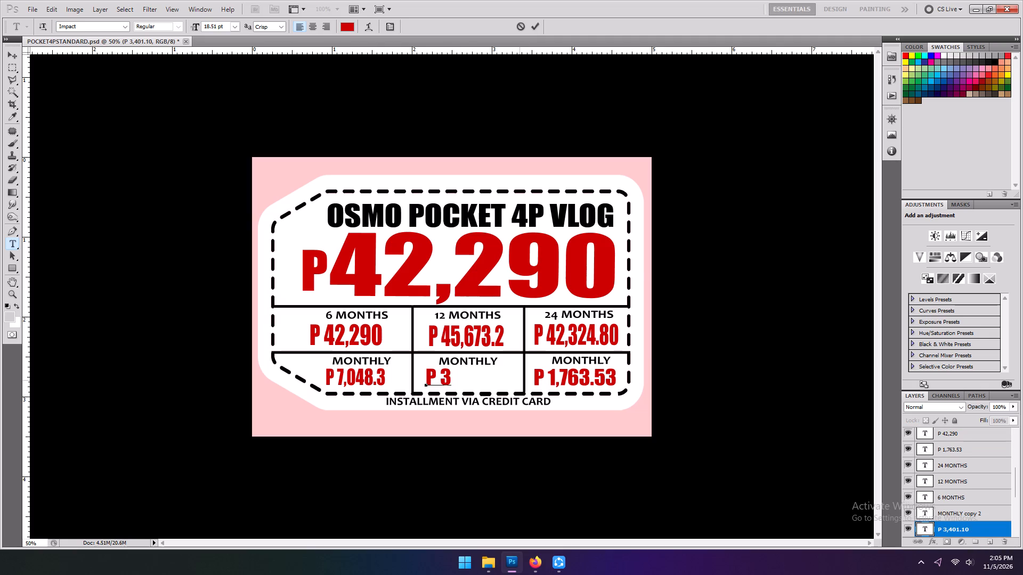
key(comma)
key(8)
text(06.)
text(10)
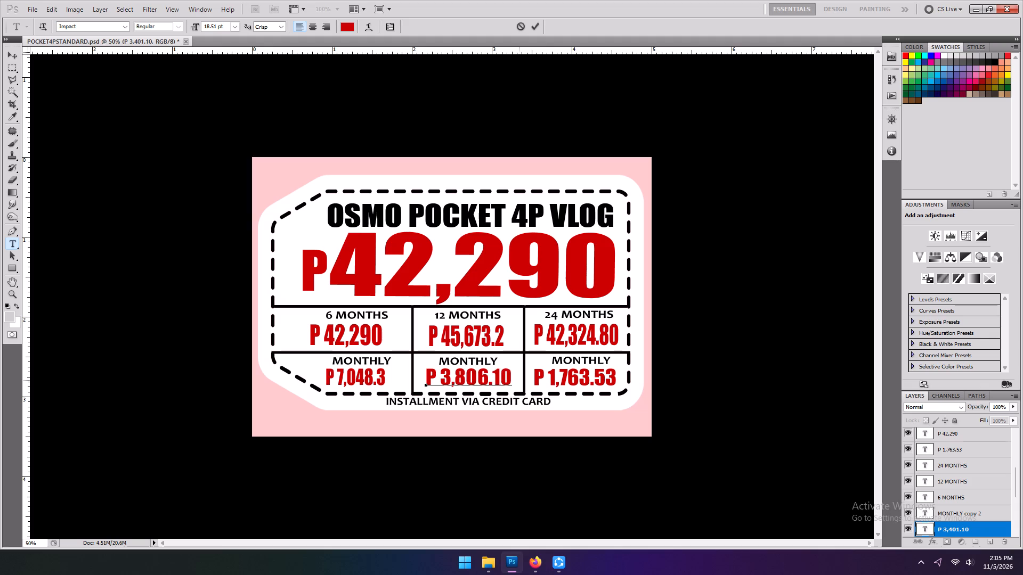
click(17, 56)
Clear the amount in the 24 MONTHS total, keeping only its P sign.
key(t)
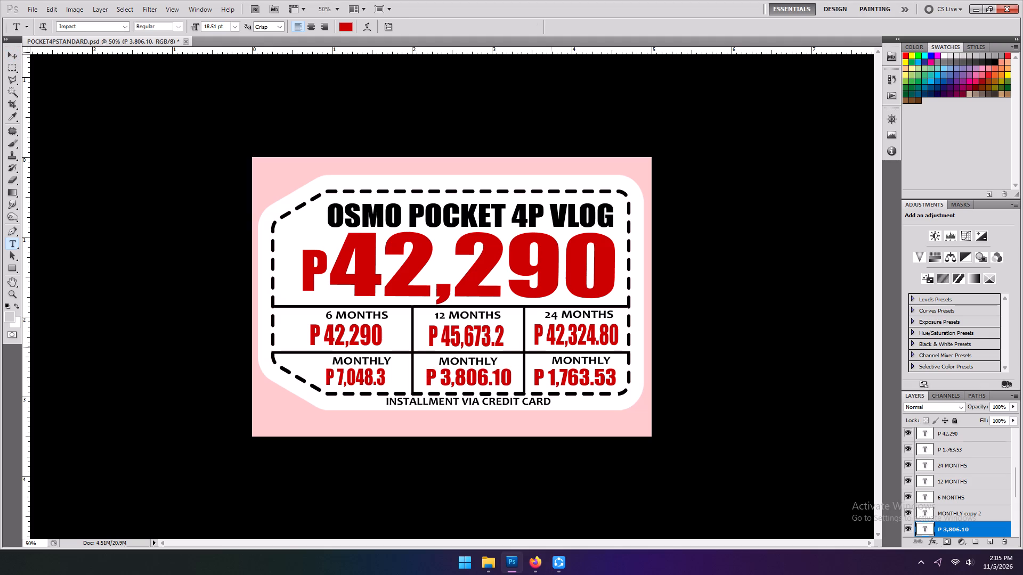
drag(551, 338, 622, 336)
key(BackSpace)
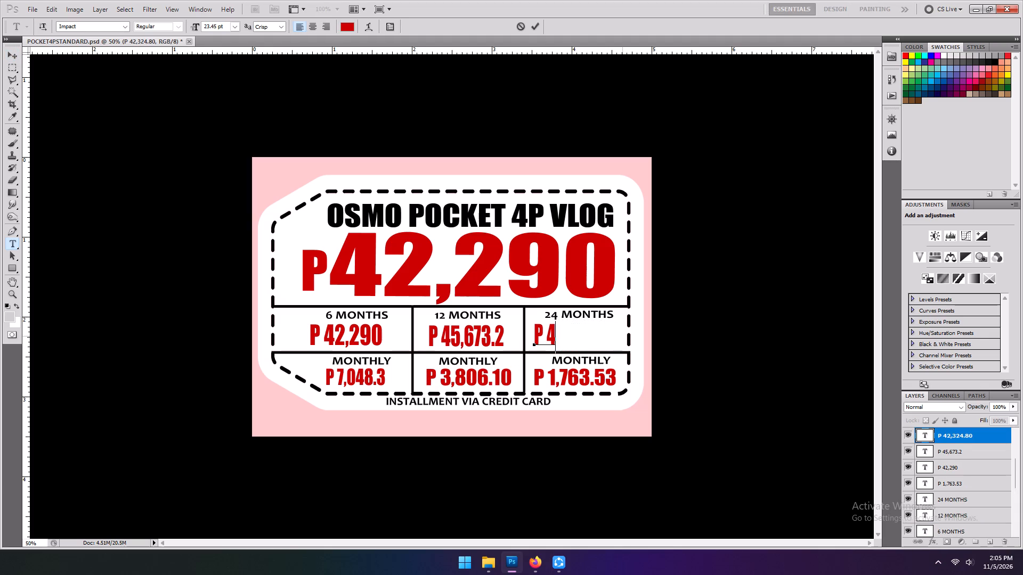
key(BackSpace)
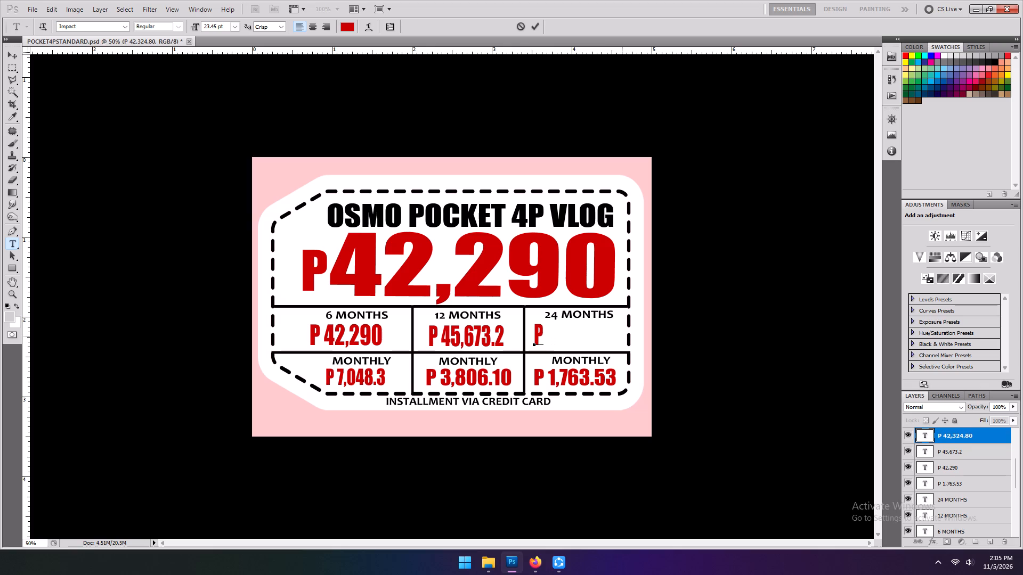
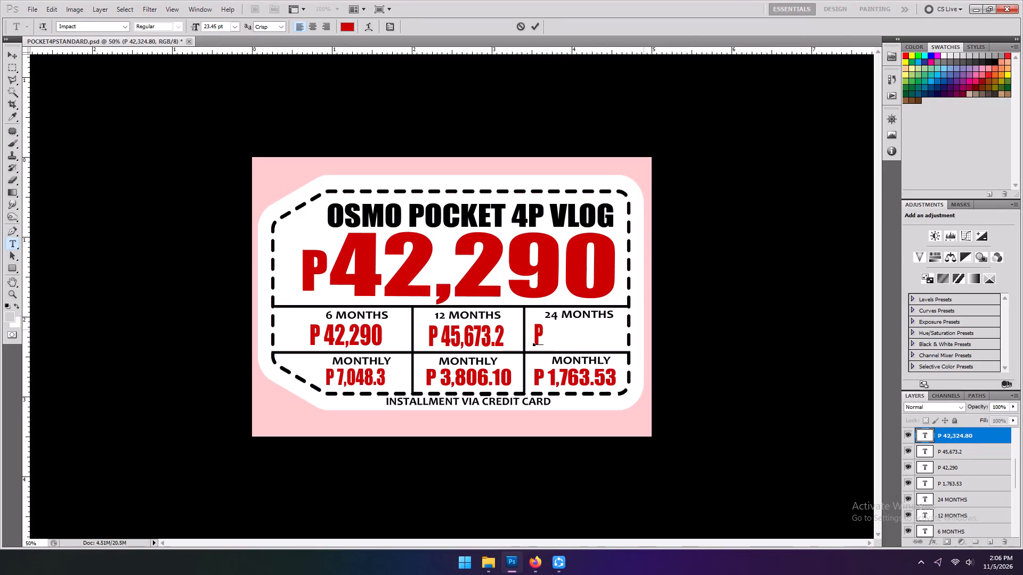
Enter 47,364.80 after the P sign as the 24 MONTHS total.
text(47,364.80)
click(12, 59)
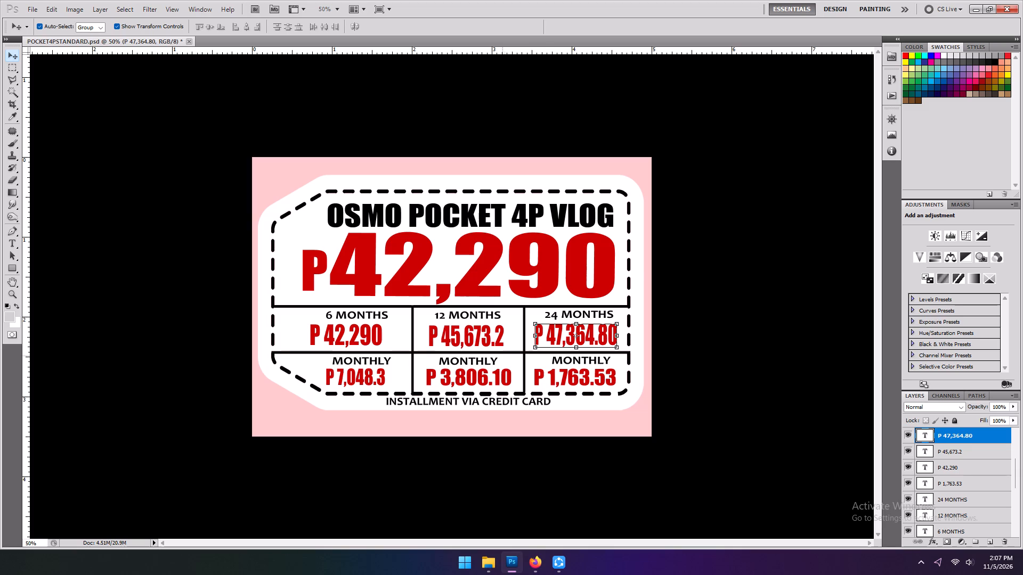
Change the monthly amount in the 24-month column to P 1,973.53.
key(t)
drag(562, 376, 627, 377)
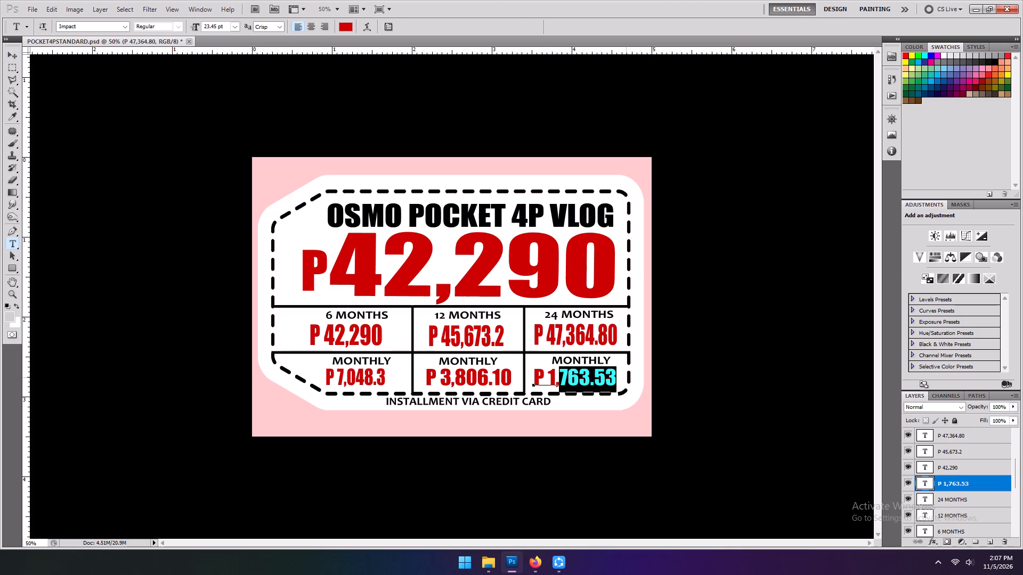
drag(627, 377, 627, 377)
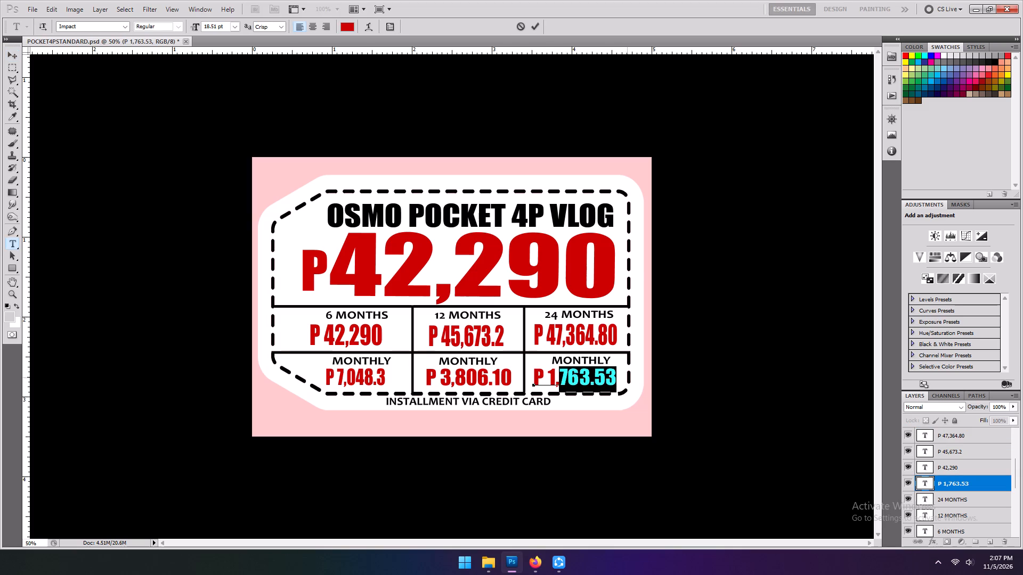
text(973.53)
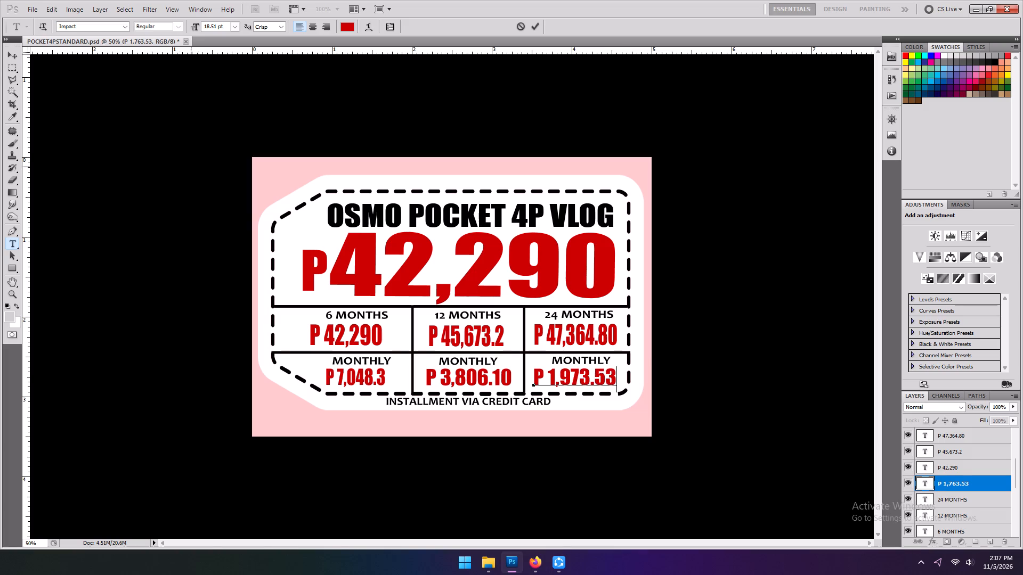
click(6, 59)
click(2, 56)
key(t)
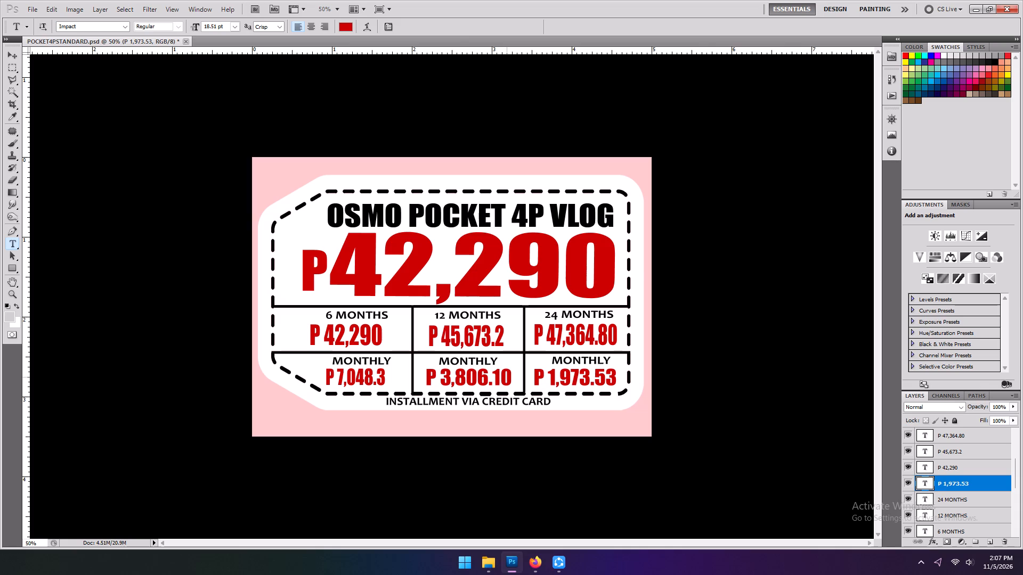
click(9, 52)
Merge all visible layers and save the flattened tag as POCKET4PVLOG in Photoshop format in the #DIGITAL JOBS folder.
key(ctrl+shift+e)
key(ctrl+shift+s)
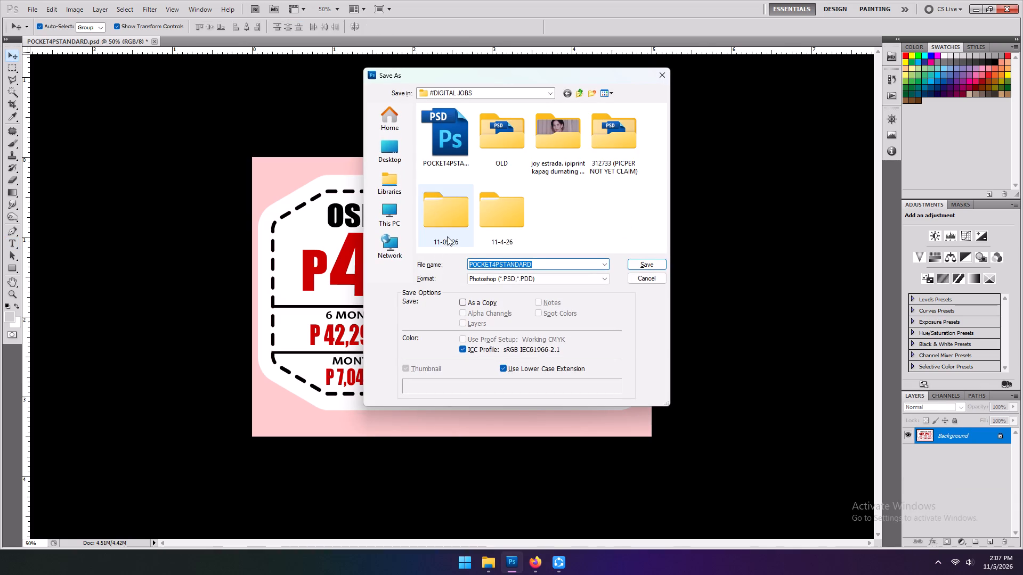
click(541, 264)
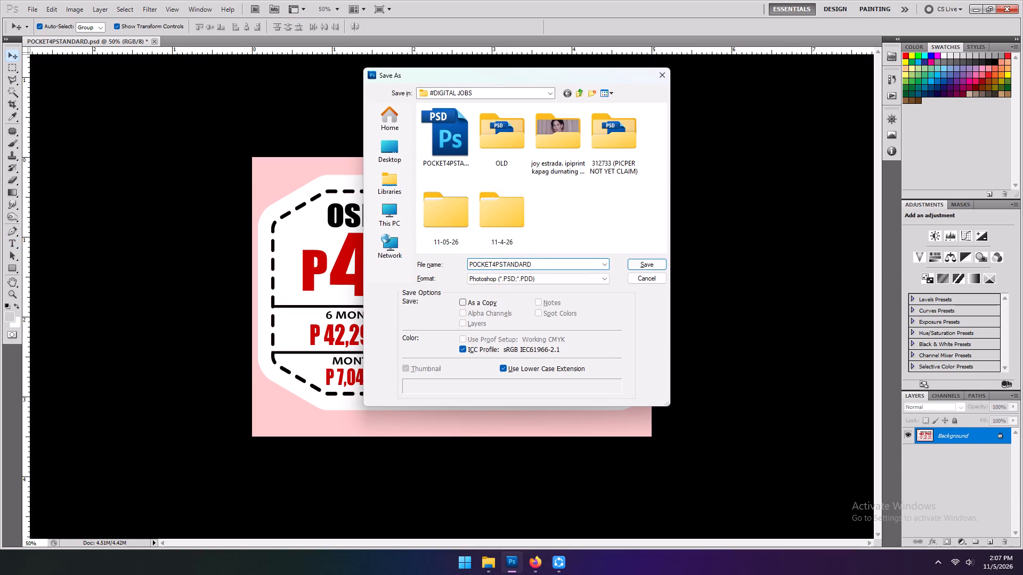
drag(500, 262, 634, 266)
text(VLOG)
key(Return)
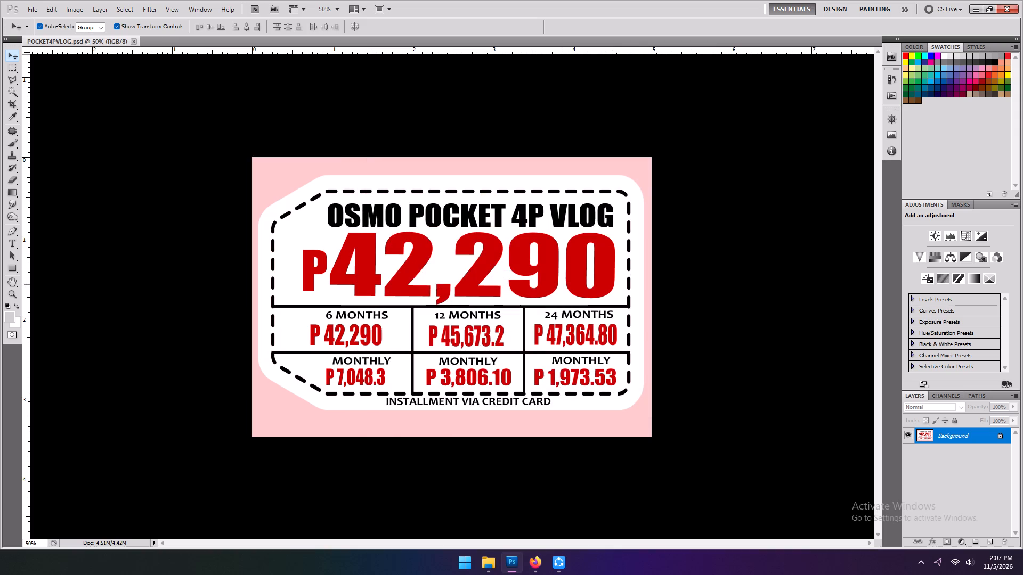
Undo the layer merge to get the separate editable text layers back.
key(ctrl+alt+z)
Open the large main price for editing and select all its digits, leaving out the P sign.
key(t)
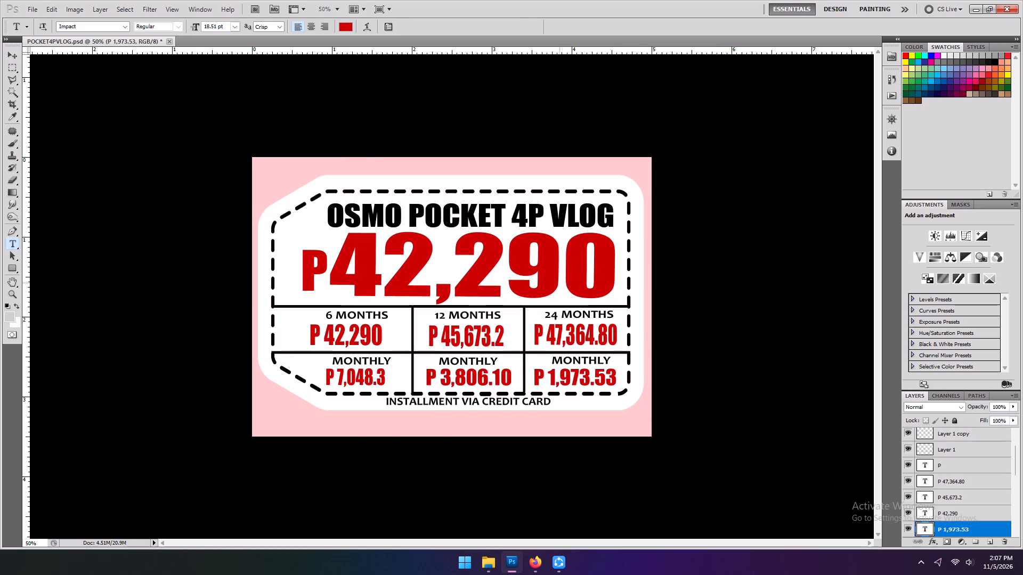
click(493, 278)
drag(334, 270, 624, 260)
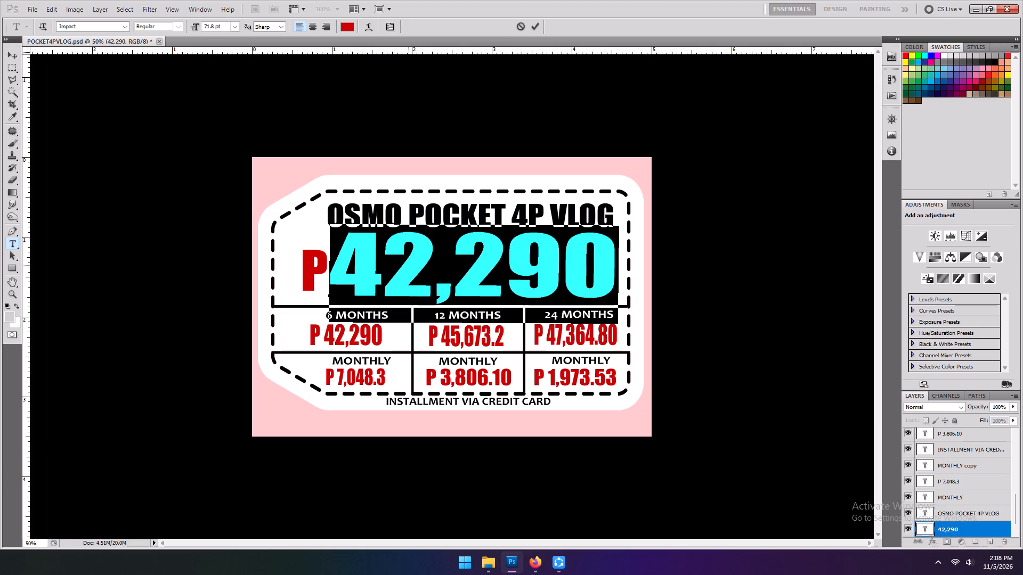
click(374, 259)
drag(349, 259, 624, 256)
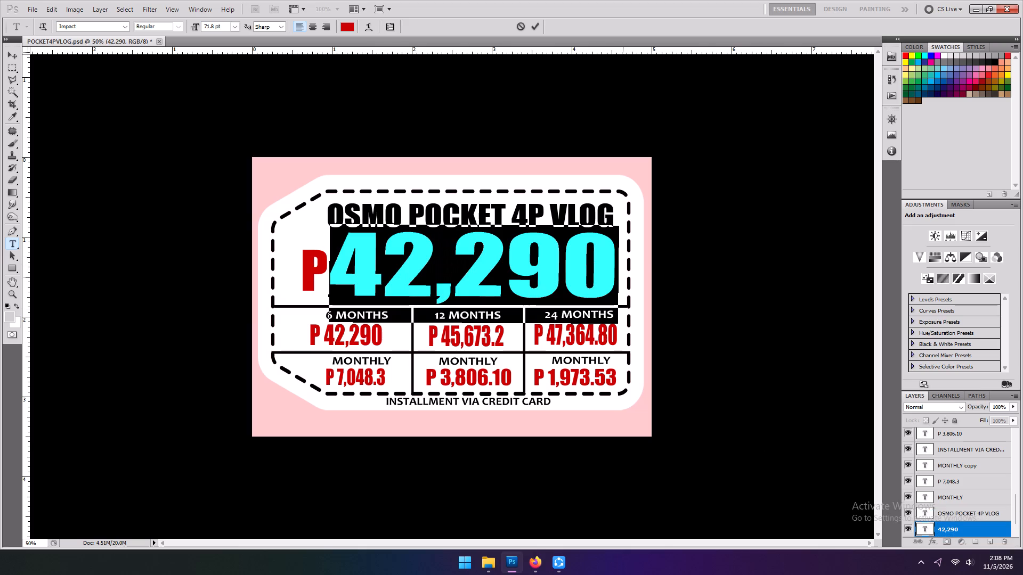
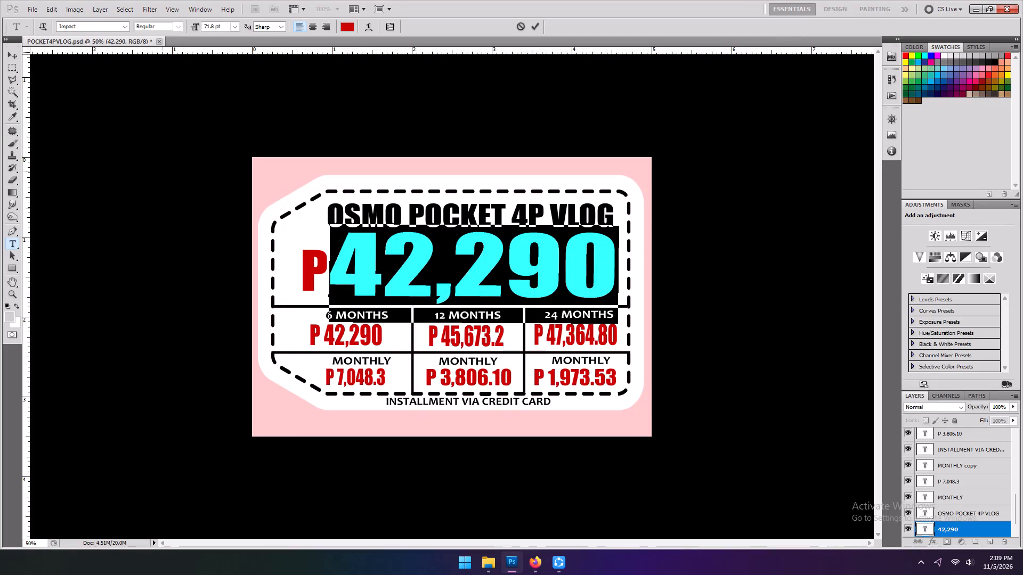
Leave the price text unchanged and save the layered tag to the Desktop as POCKET4PVLOG.psd in Photoshop format with layers.
double_click(5, 53)
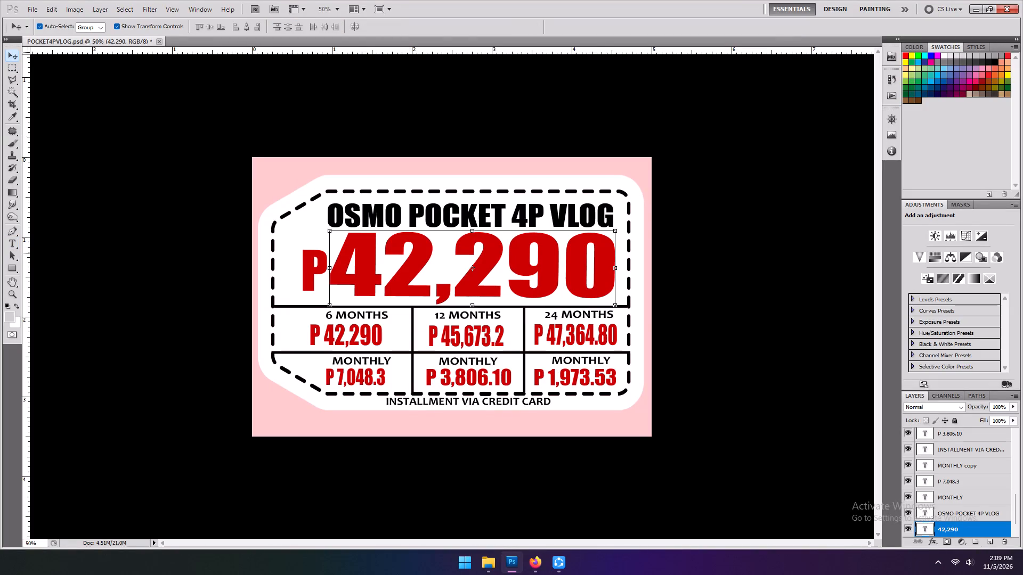
key(t)
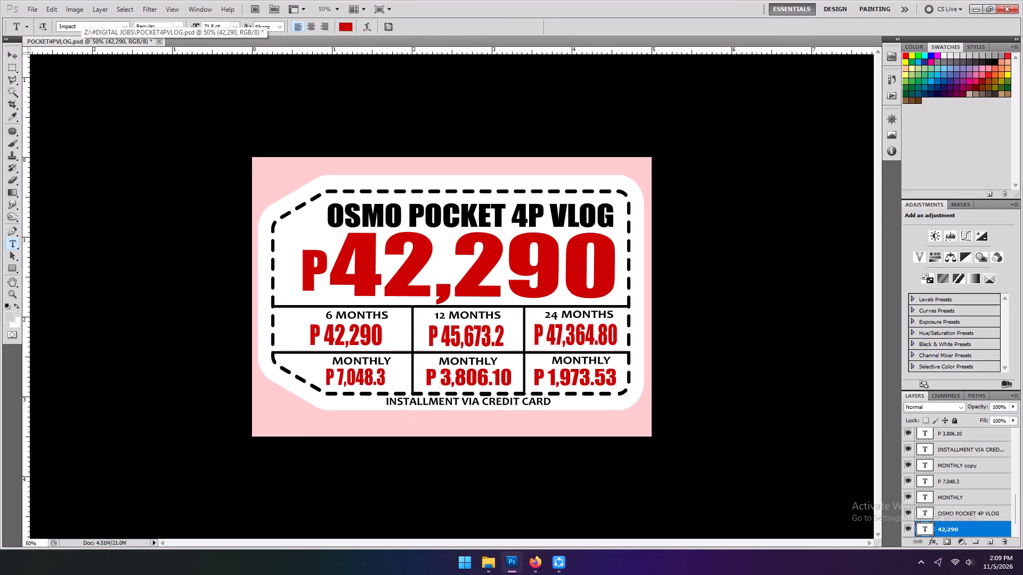
key(ctrl+shift+s)
click(392, 142)
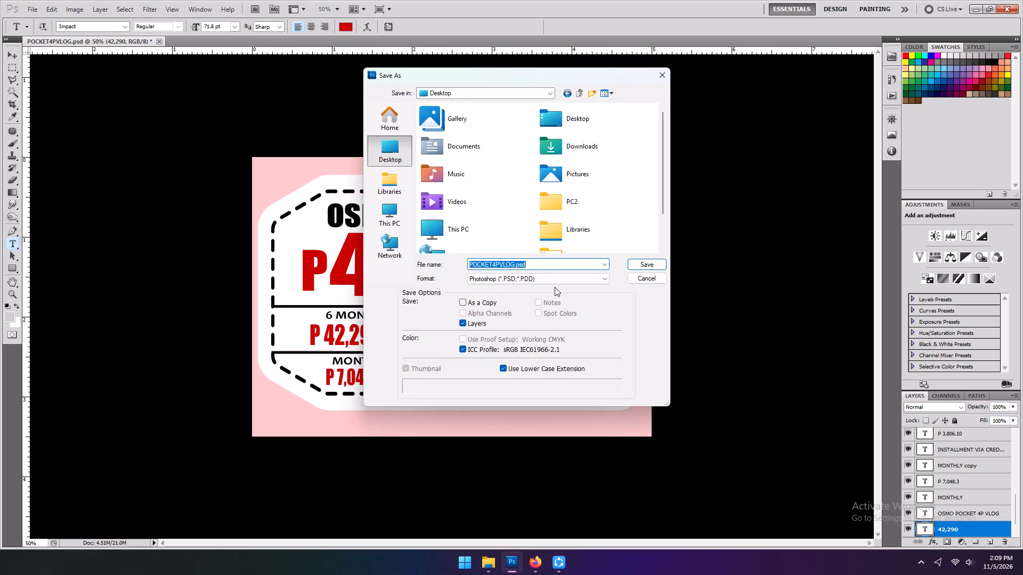
key(Return)
key(Return)
key(Return)
Open the 4X6 SIZE Photoshop template from the PRICE TAG > new folder in Photoshop, using File Explorer.
click(480, 569)
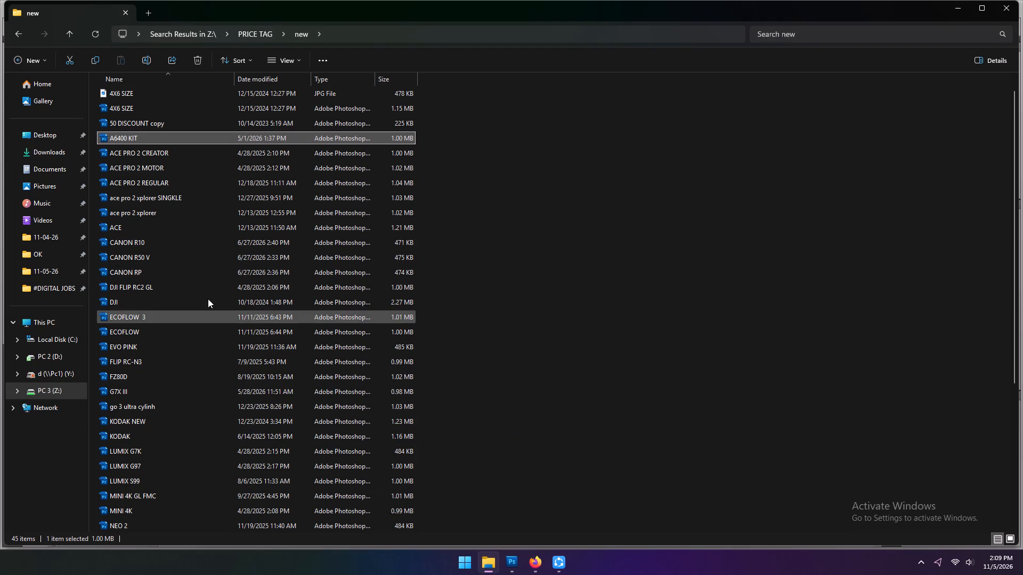
double_click(150, 106)
click(602, 322)
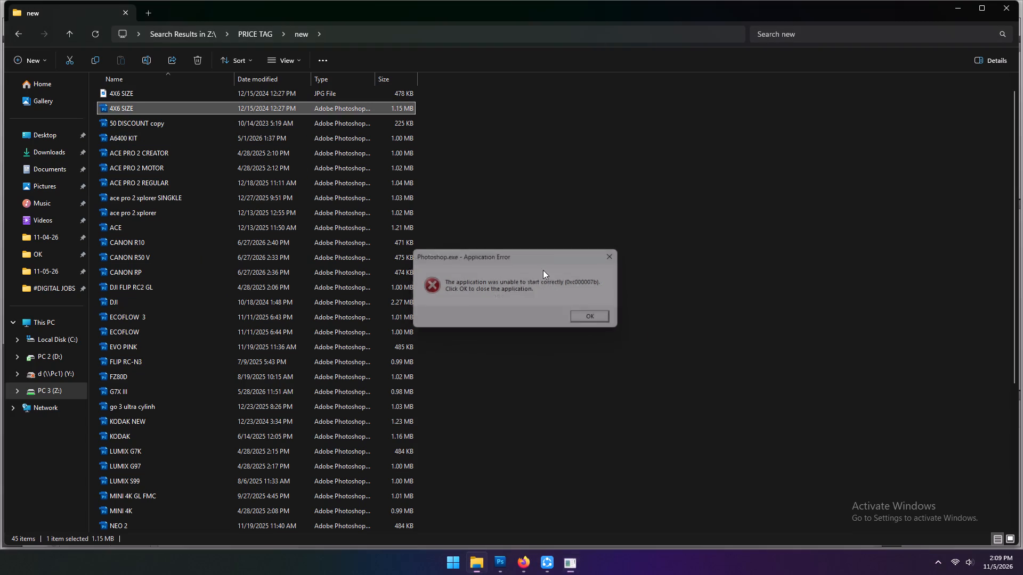
drag(142, 104, 559, 440)
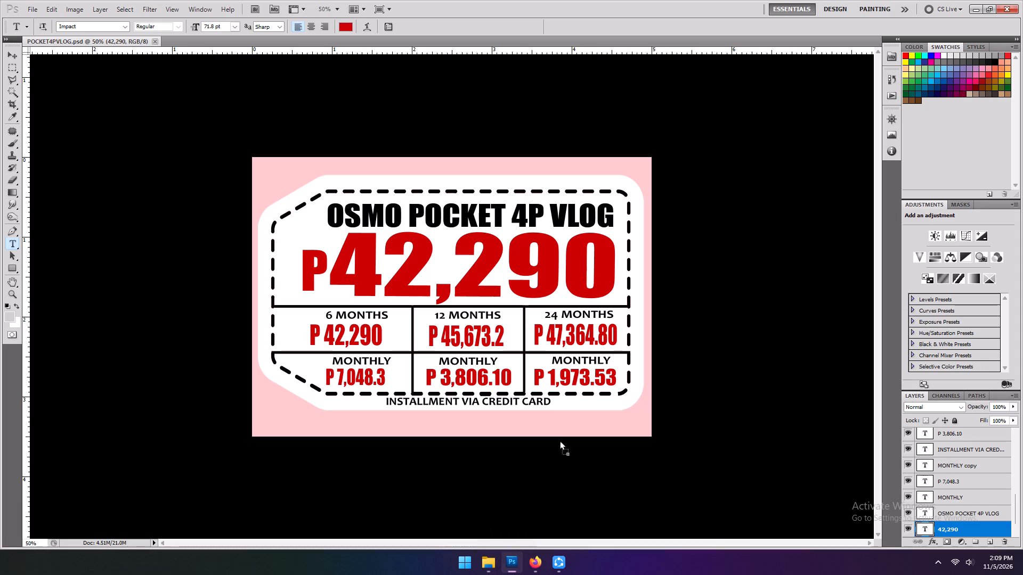
drag(559, 440, 578, 29)
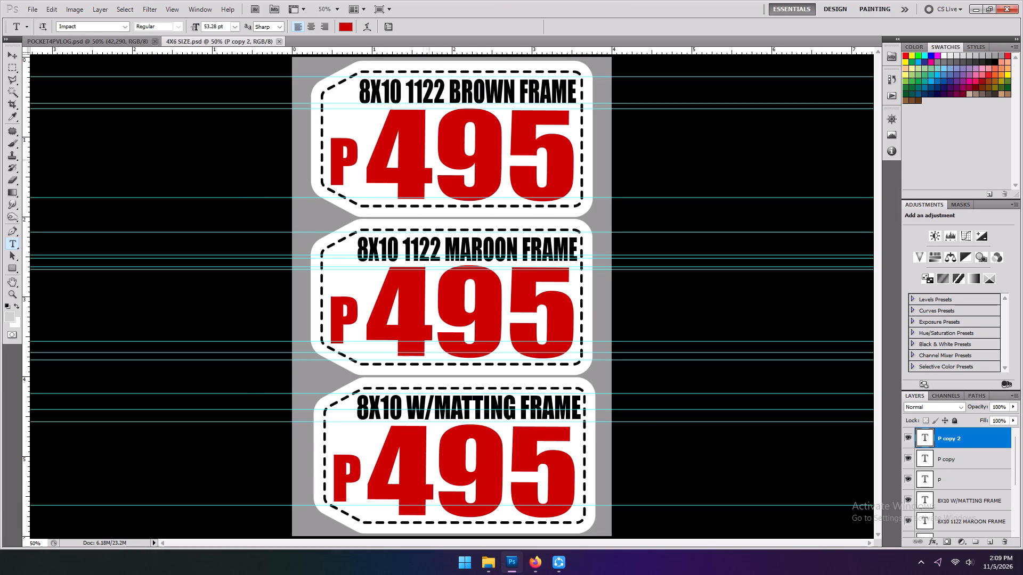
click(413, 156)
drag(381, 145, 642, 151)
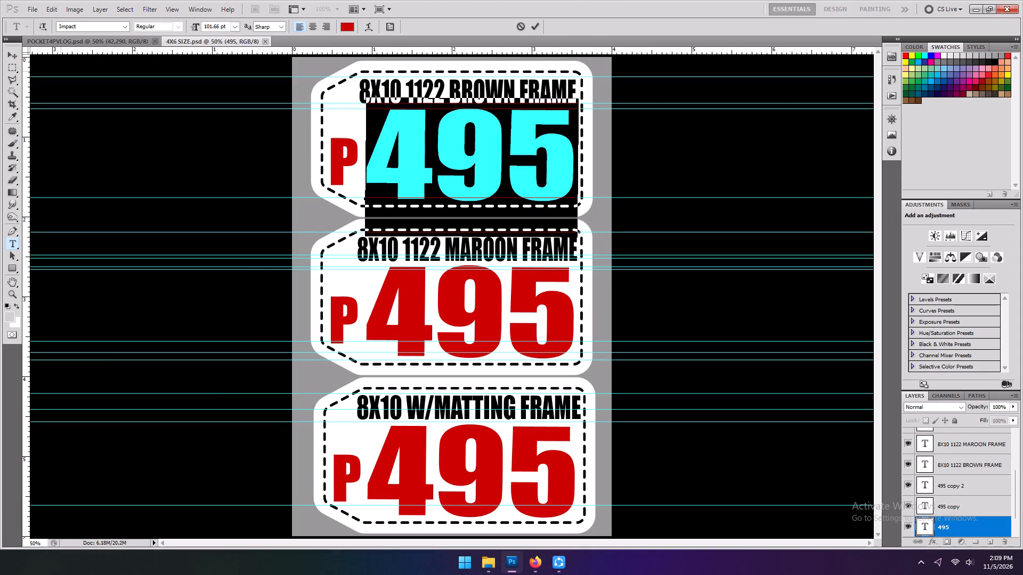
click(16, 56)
Replace the top tag's title with KODAK FZ55 and centre it within the tag.
key(t)
drag(362, 88, 622, 89)
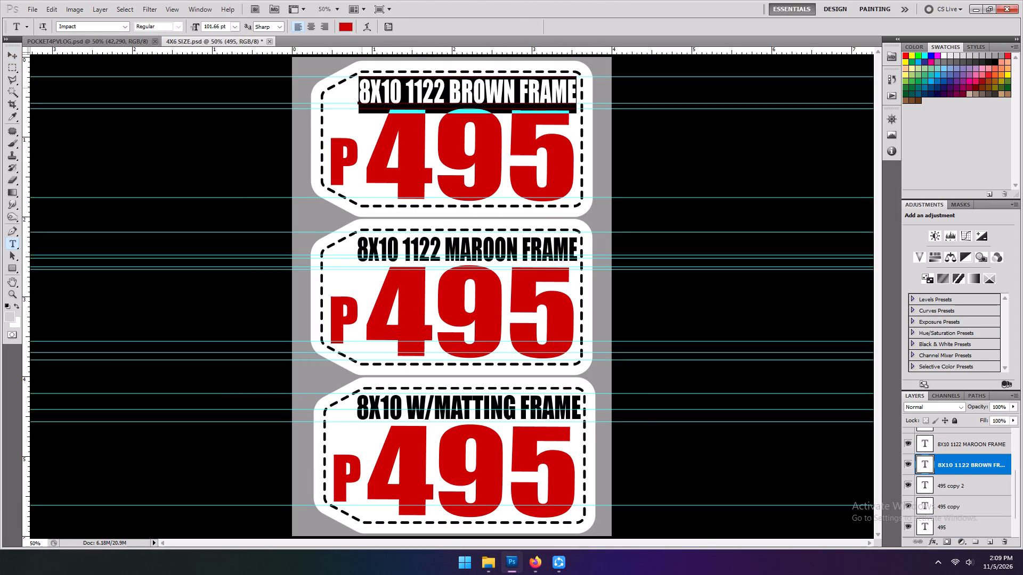
drag(622, 89, 651, 88)
text(KODAK FZ55)
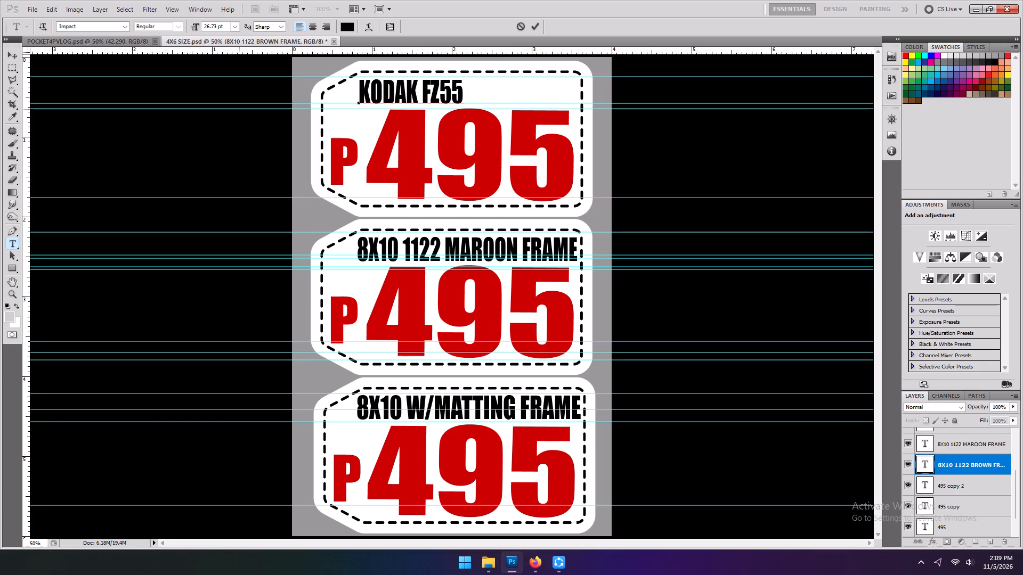
click(10, 53)
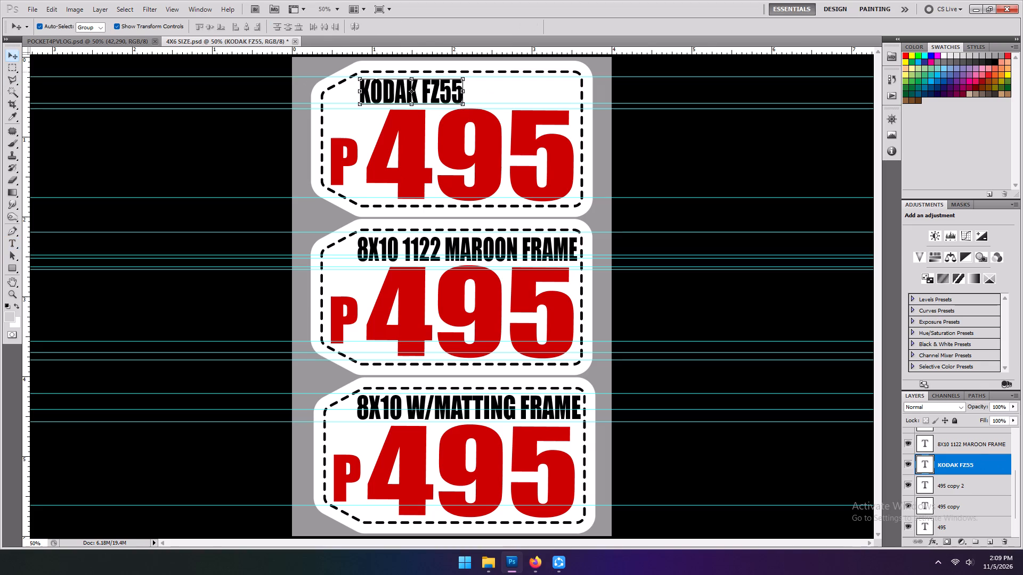
drag(449, 87, 496, 87)
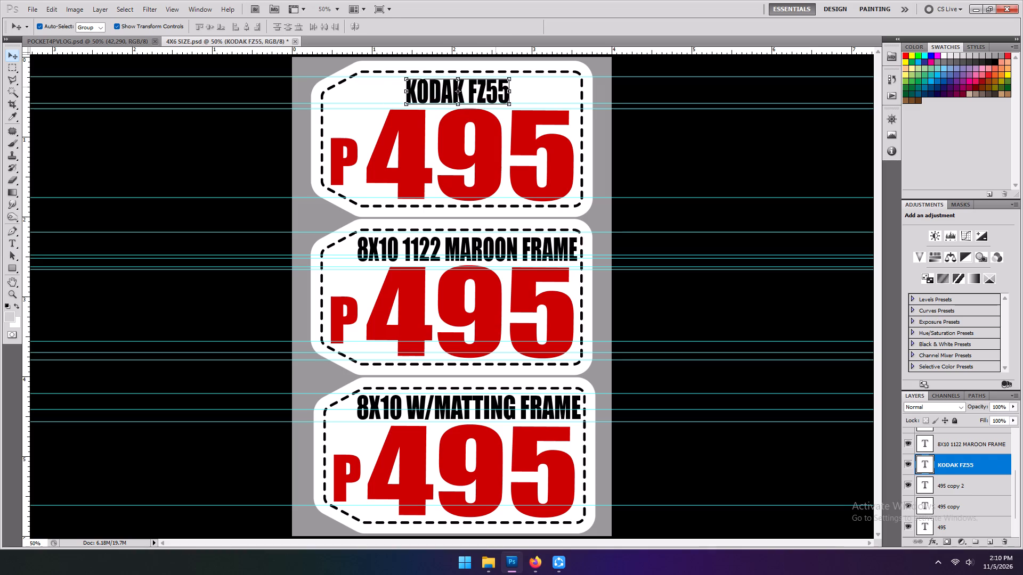
Change the top tag's large price to 10,999, leaving the separate P sign as it is.
key(t)
drag(388, 144, 590, 151)
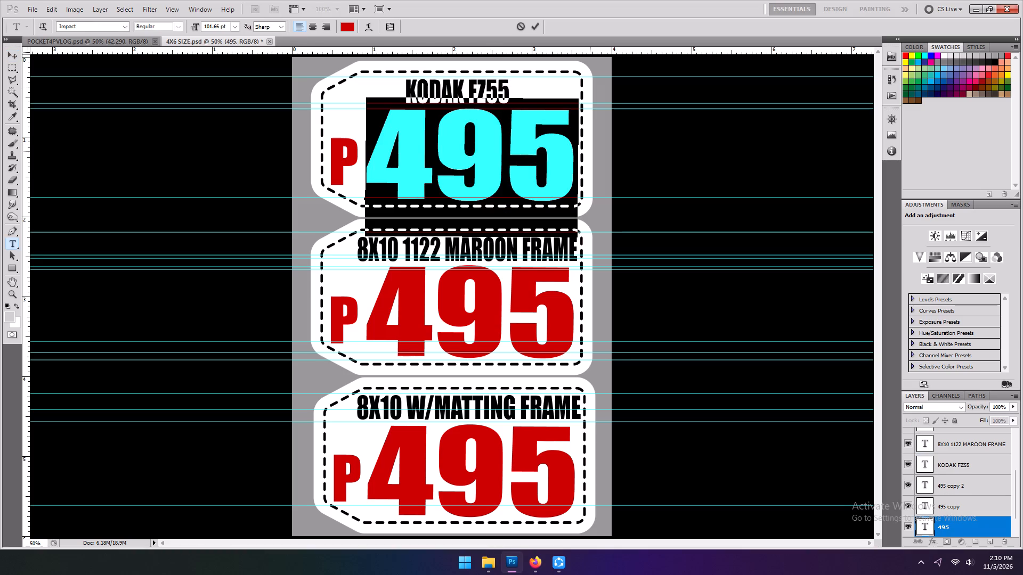
text(10,999)
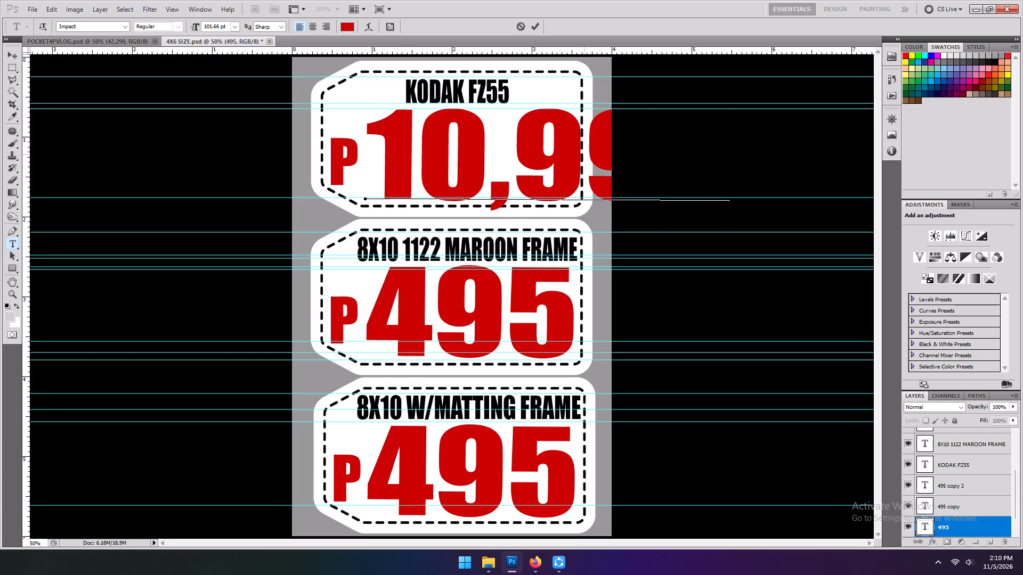
click(12, 60)
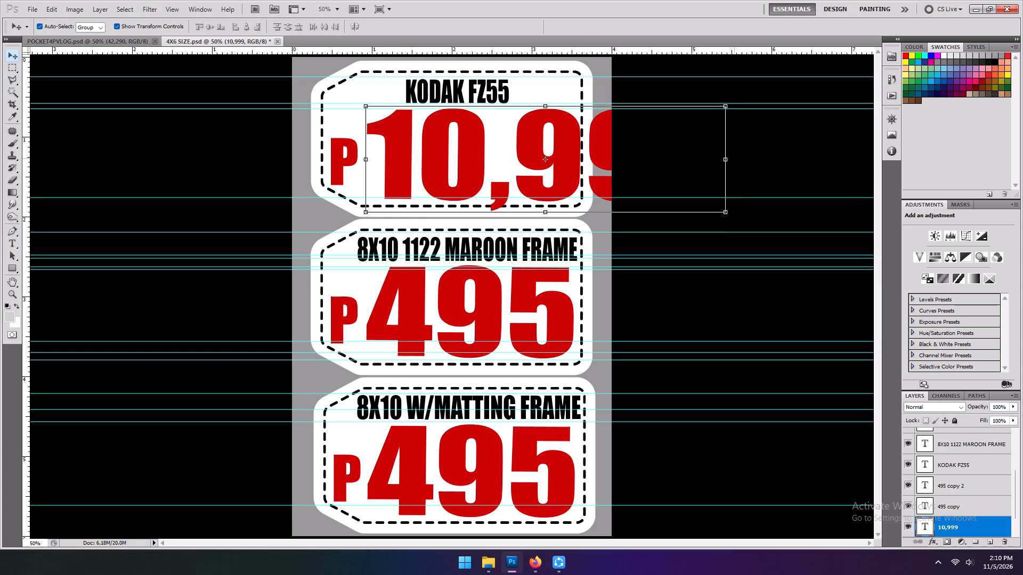
Narrow the 10,999 price so that all its digits fit within the top tag's dashed border.
shift+drag(727, 158, 704, 152)
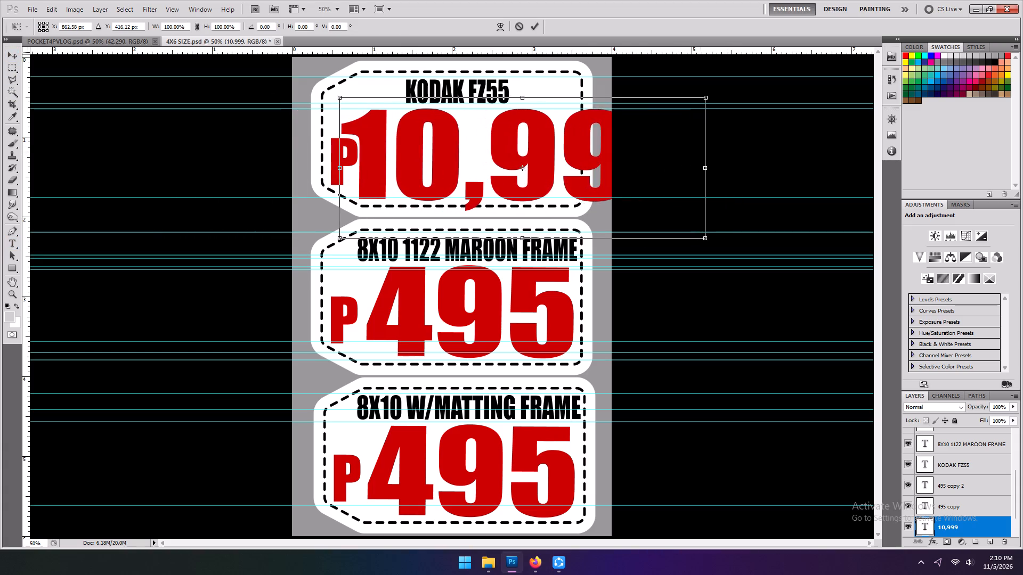
shift+drag(704, 152, 707, 151)
shift+drag(711, 168, 689, 169)
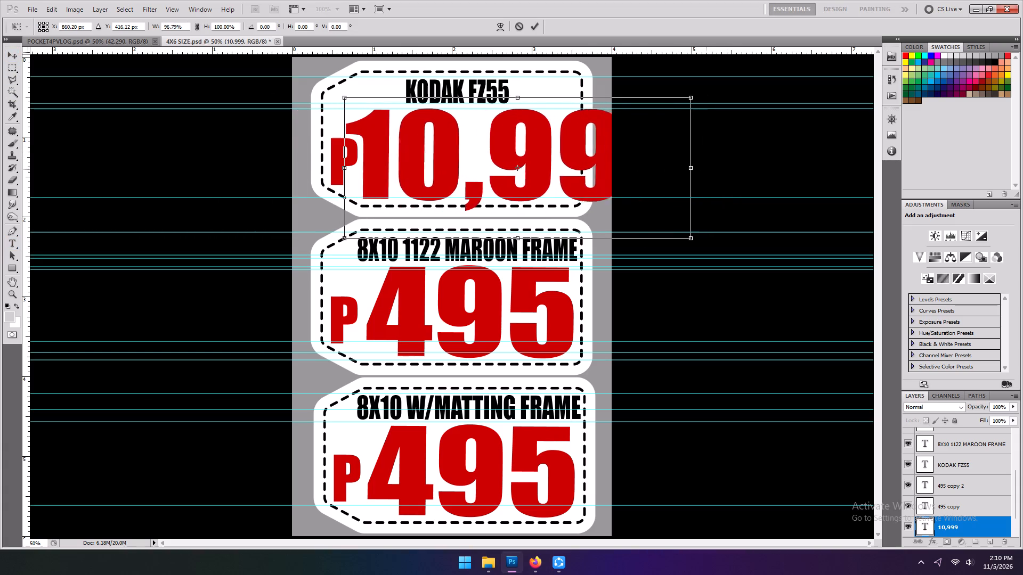
shift+drag(689, 169, 582, 169)
shift+double_click(531, 170)
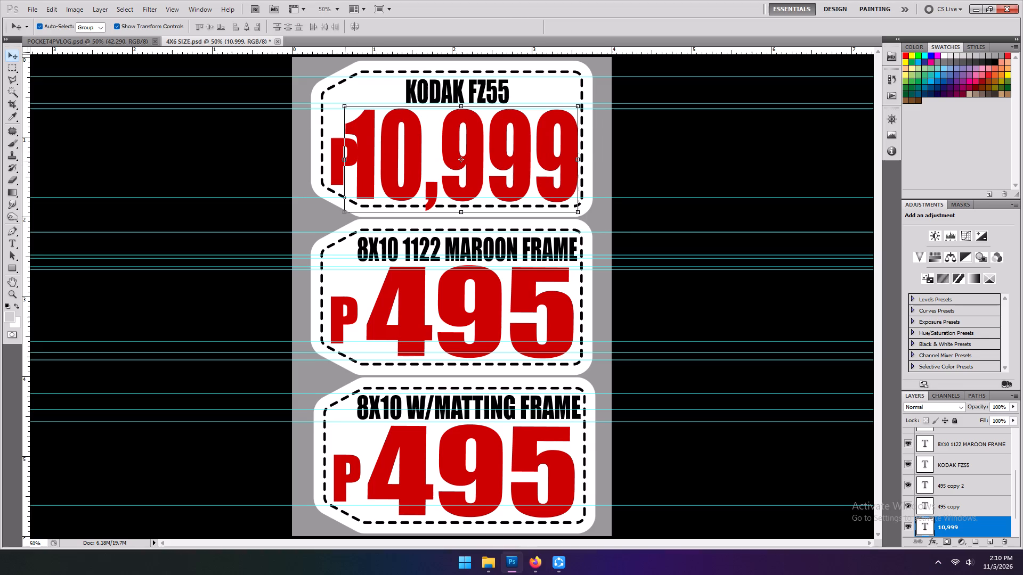
shift+drag(345, 161, 351, 159)
shift+click(439, 146)
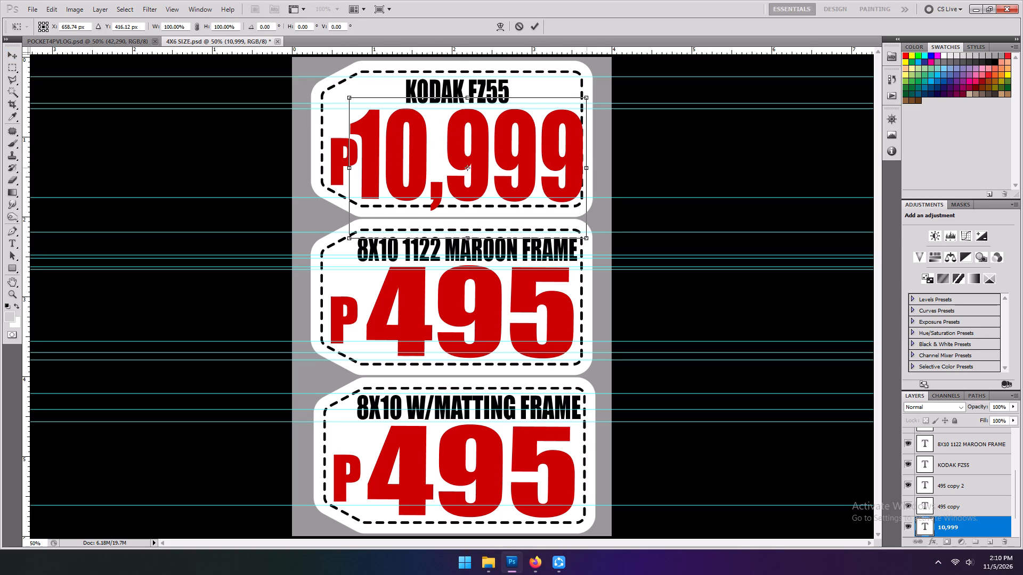
shift+drag(588, 168, 583, 168)
shift+click(539, 165)
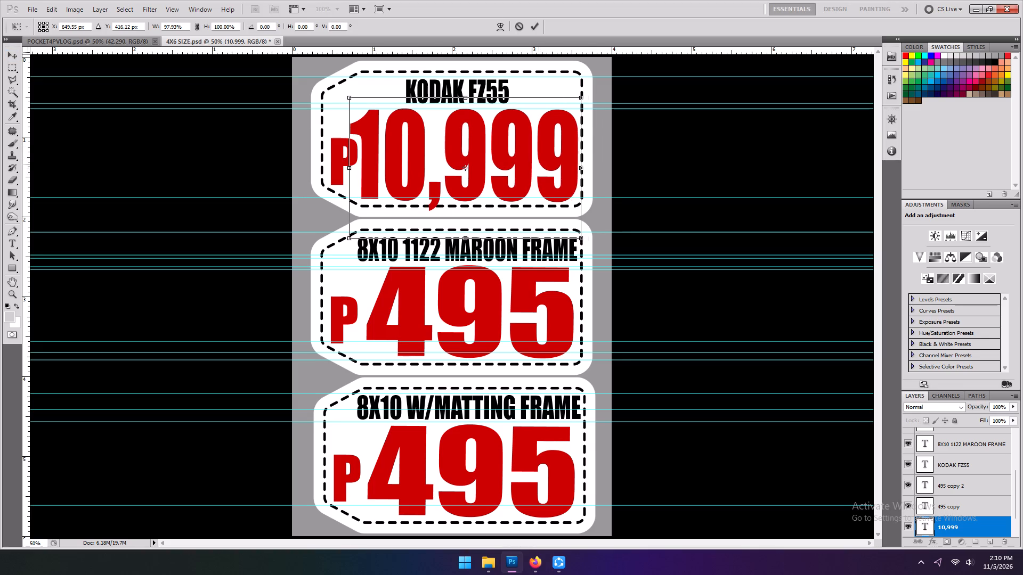
Reduce the height of the 10,999 price and nudge it up closer to the KODAK FZ55 title.
alt+shift+drag(467, 101, 471, 110)
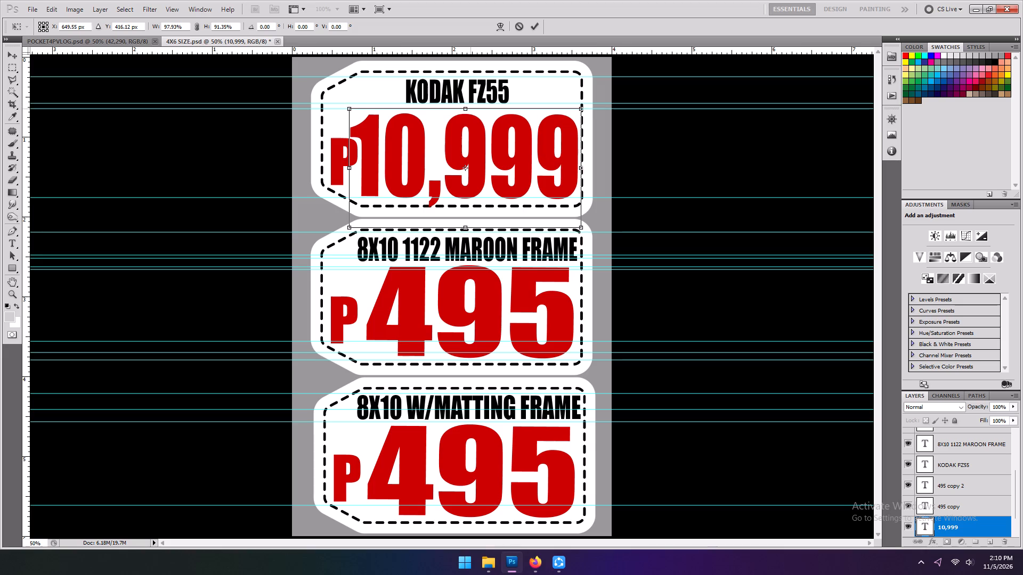
alt+shift+drag(471, 110, 472, 111)
double_click(458, 134)
key(shift+Up)
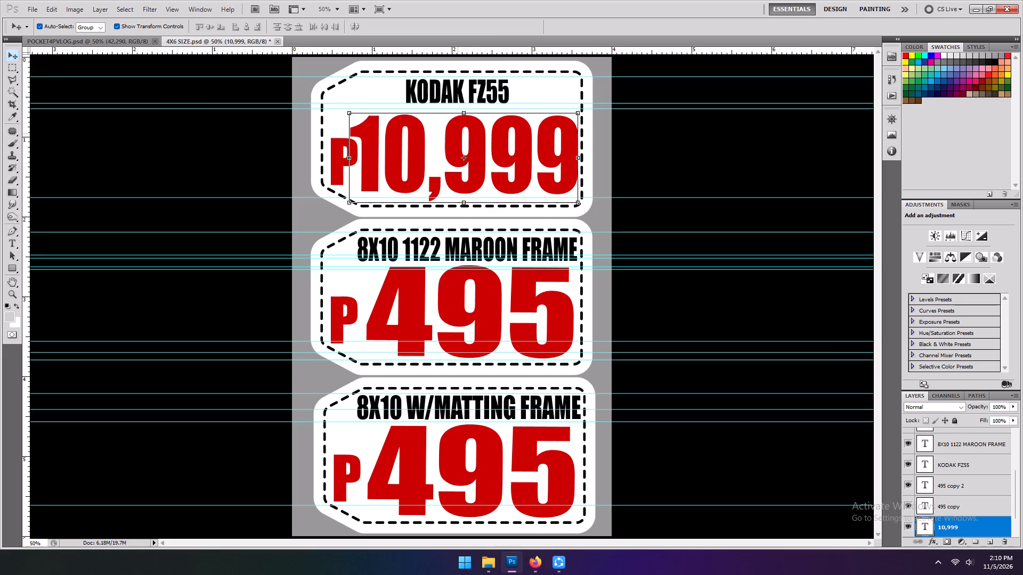
key(shift+Up)
key(Up)
key(Up)
key(Up)
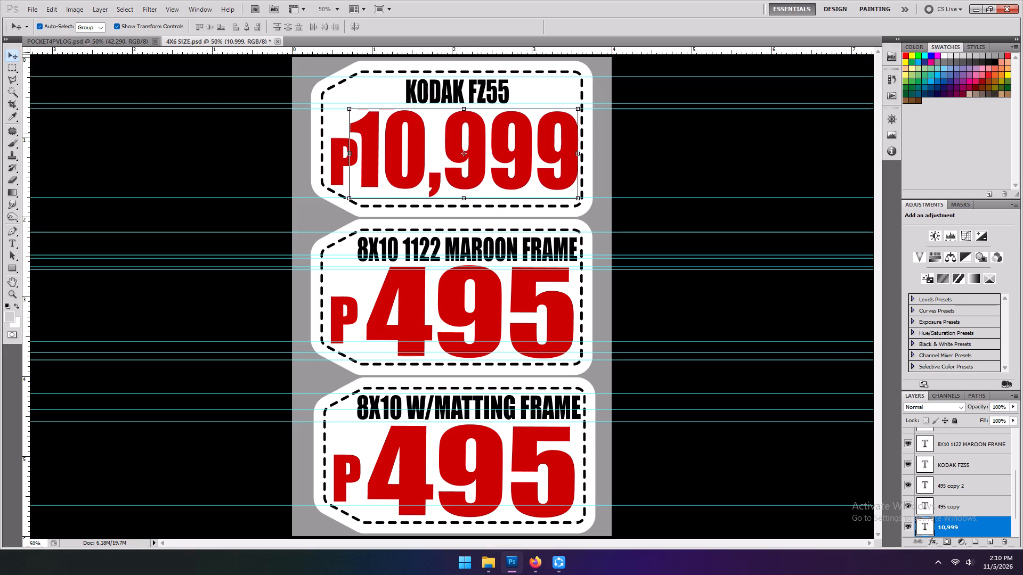
key(Left)
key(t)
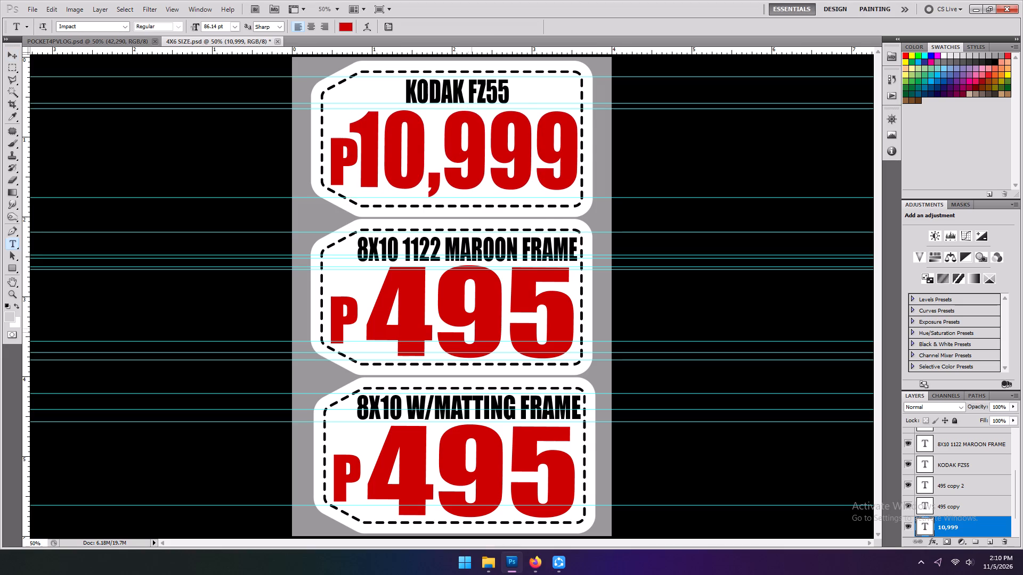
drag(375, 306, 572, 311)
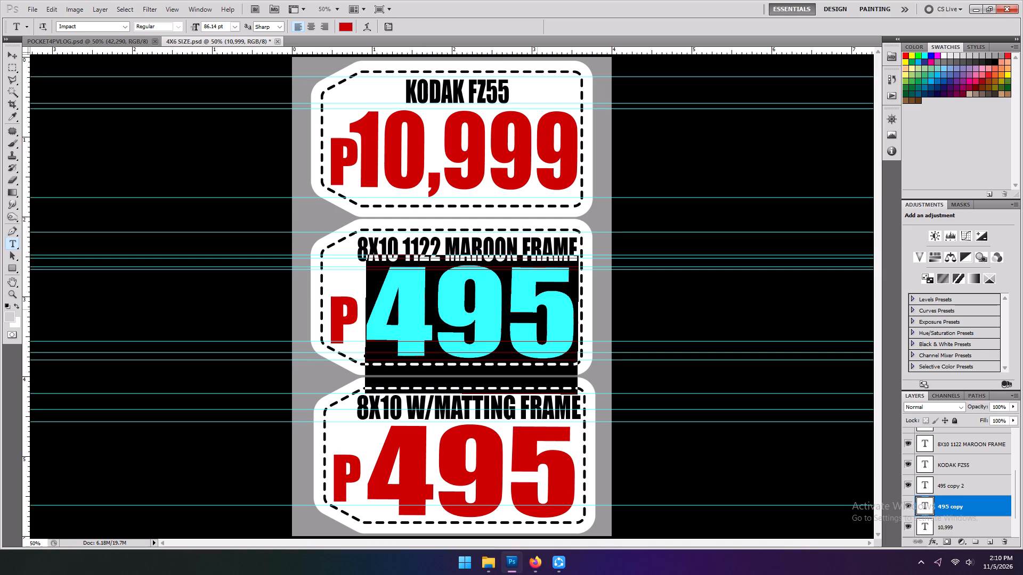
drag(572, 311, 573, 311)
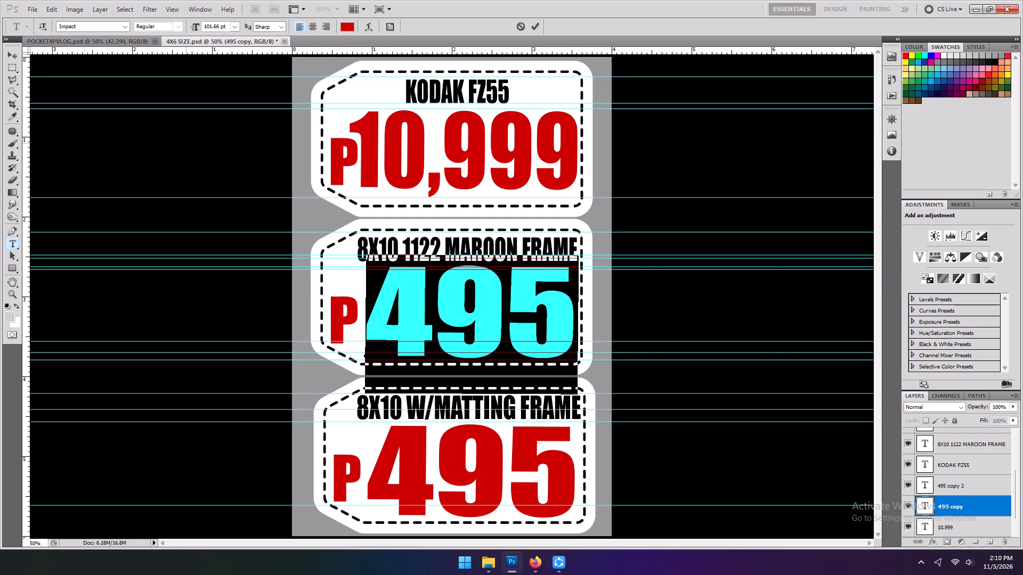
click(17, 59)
Replace the middle tag's title with KODAK FZ45.
key(t)
click(388, 248)
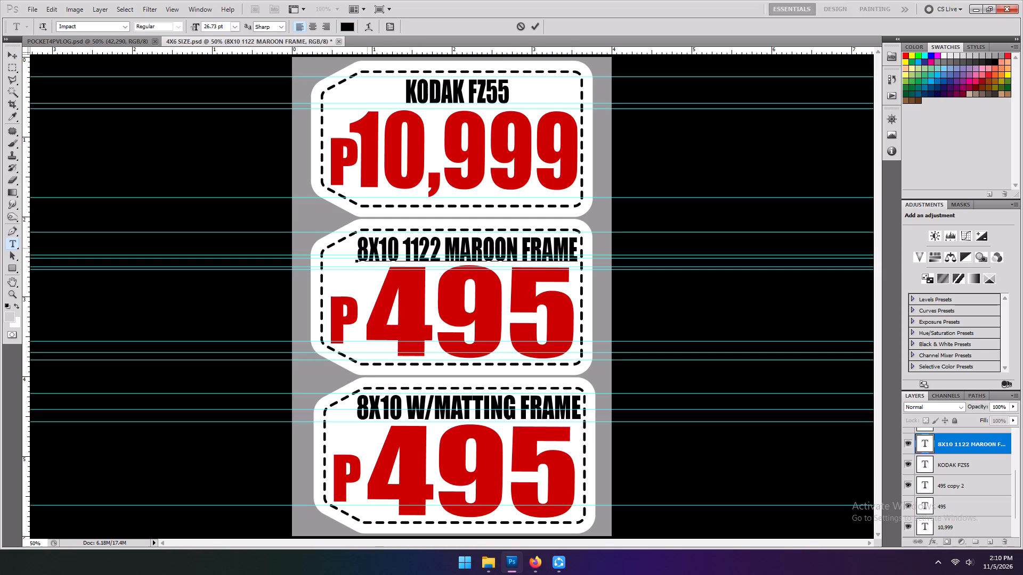
drag(361, 248, 629, 253)
text(KODAK FZ)
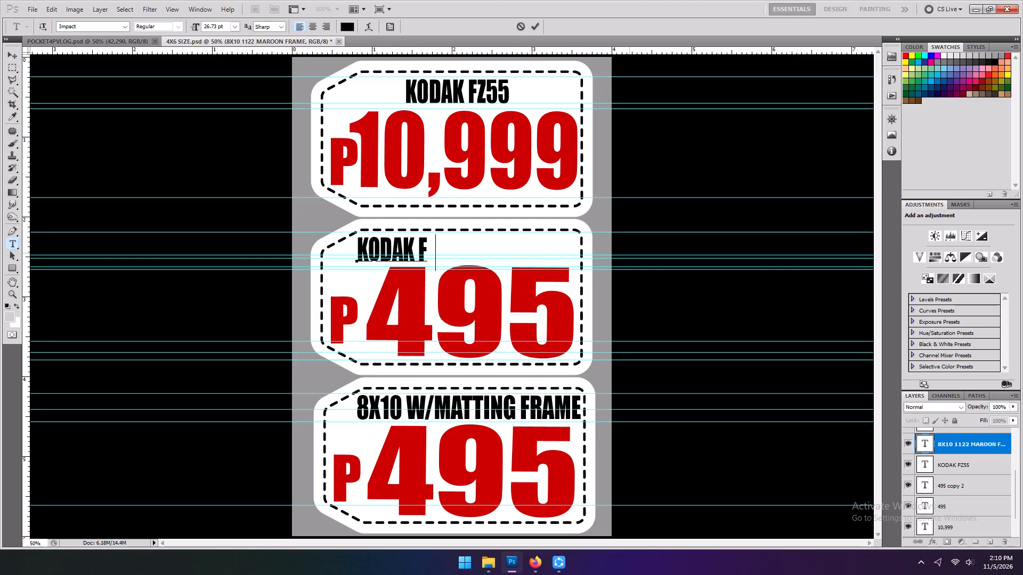
text(45)
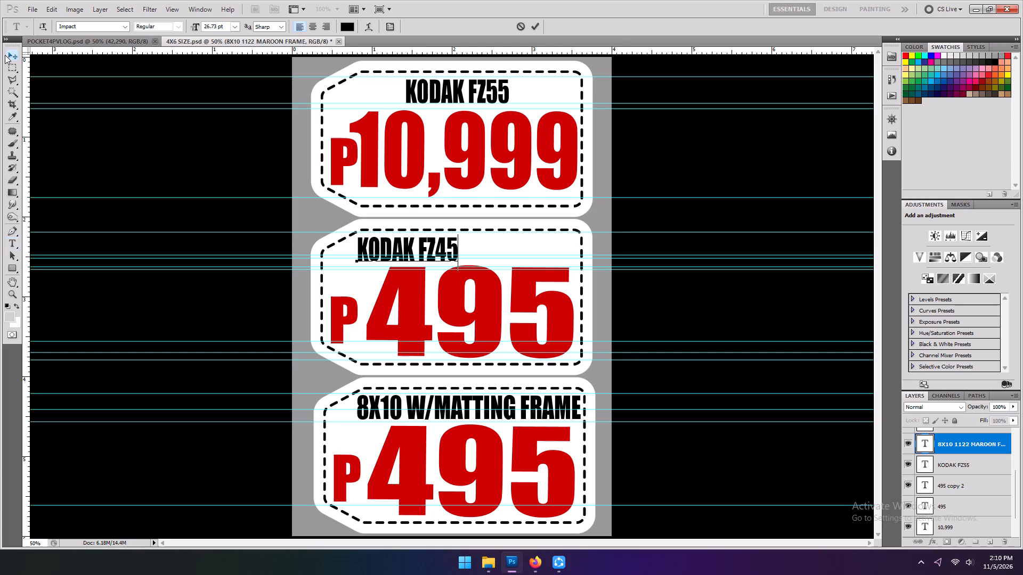
click(5, 55)
Shift the KODAK FZ45 title sideways until it is centred on its tag, in line with the KODAK FZ55 title.
key(shift+Right)
key(shift+Right)
key(shift+Right)
key(shift+Right)
key(shift+Right)
key(shift+Right)
key(shift+Right)
key(shift+Right)
key(shift+Right)
key(shift+Right)
key(shift+Right)
key(shift+Right)
key(shift+Right)
key(shift+Right)
key(shift+Right)
key(shift+Right)
key(shift+Right)
key(shift+Right)
key(shift+Right)
key(shift+Right)
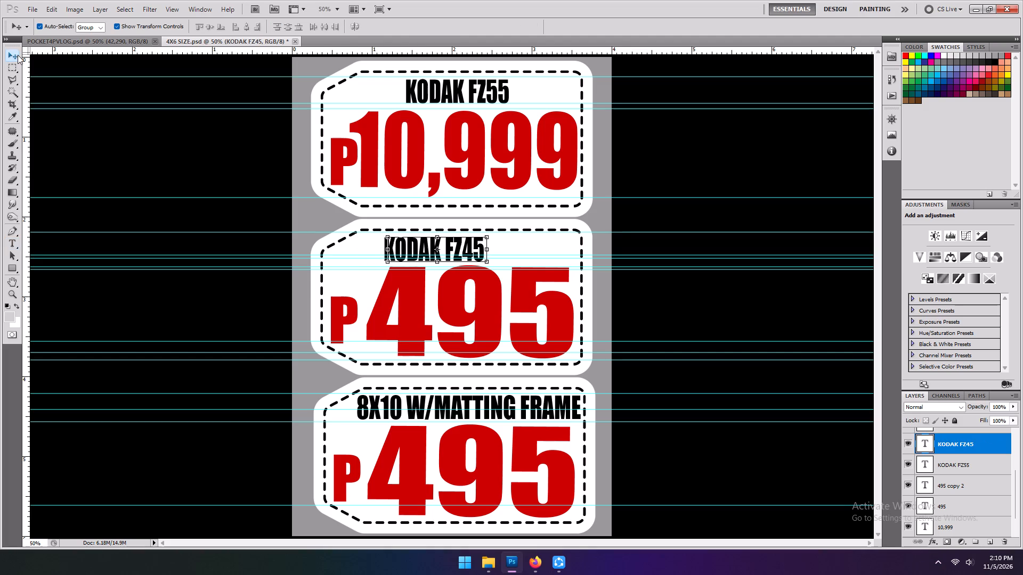
key(shift+Right)
key(shift+Left)
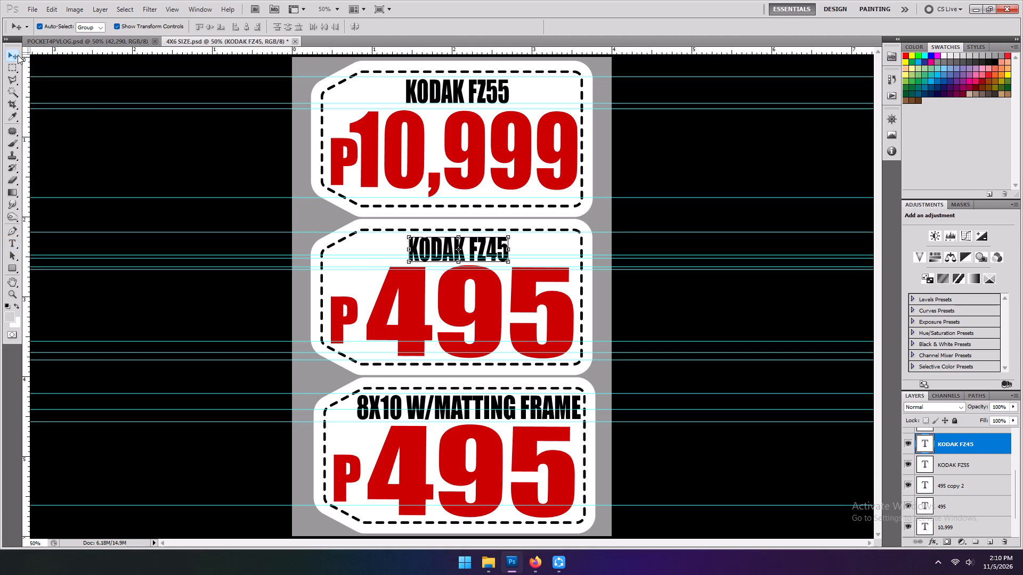
click(9, 62)
click(9, 59)
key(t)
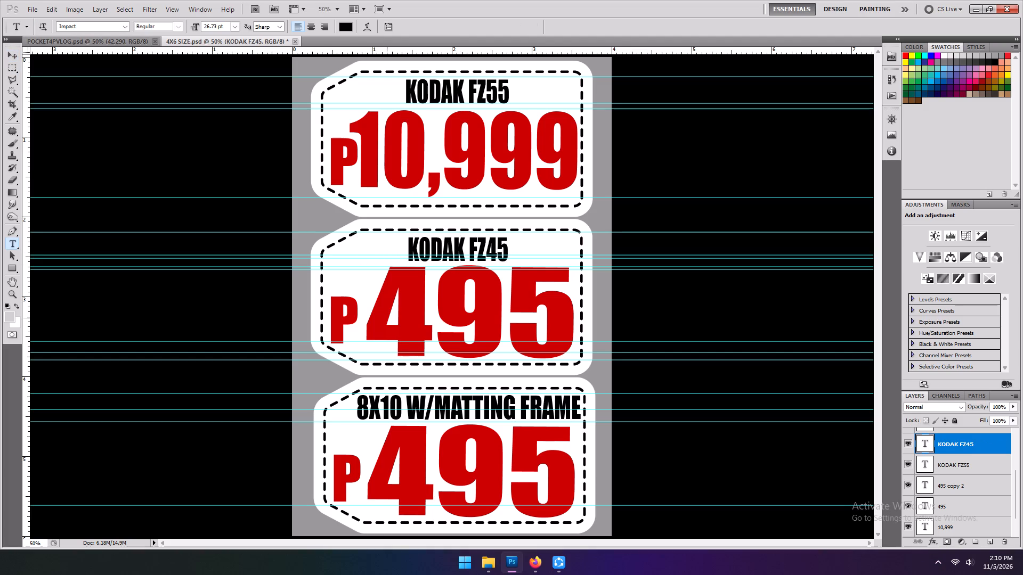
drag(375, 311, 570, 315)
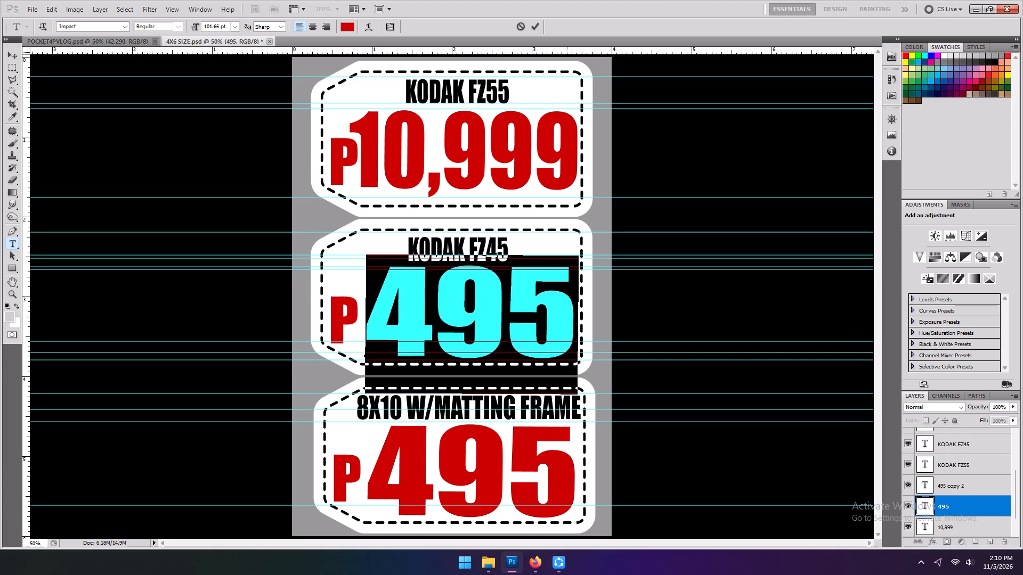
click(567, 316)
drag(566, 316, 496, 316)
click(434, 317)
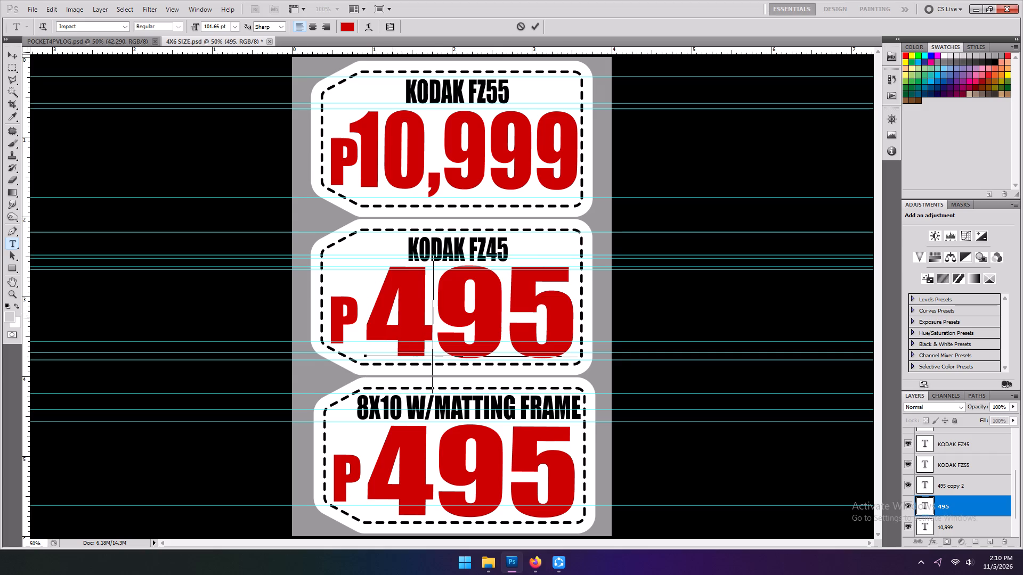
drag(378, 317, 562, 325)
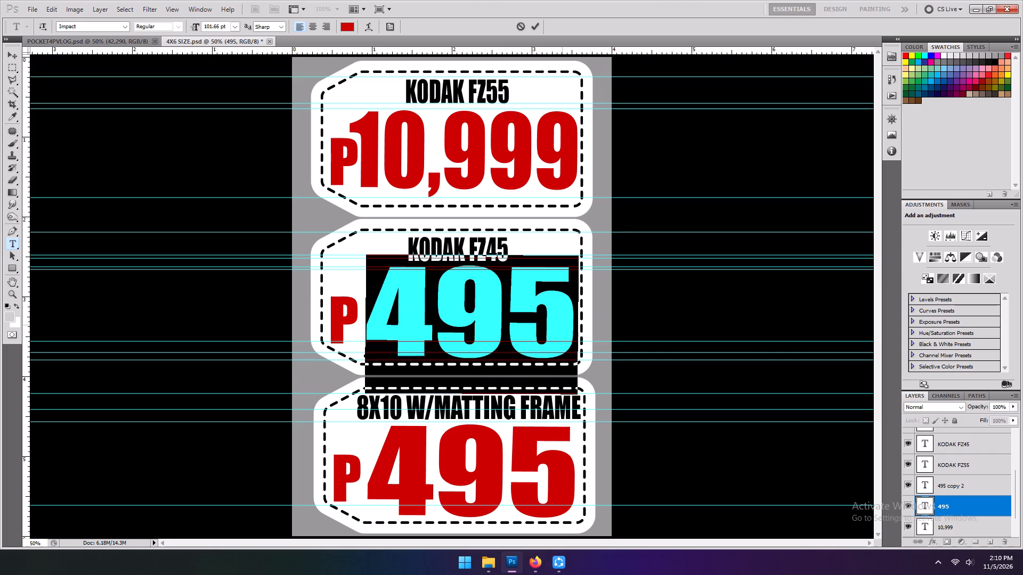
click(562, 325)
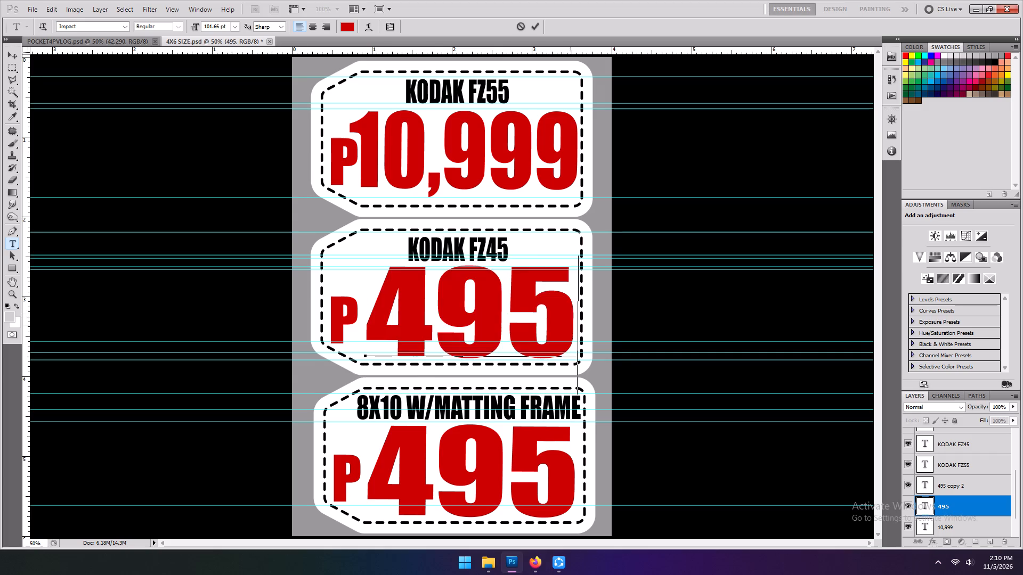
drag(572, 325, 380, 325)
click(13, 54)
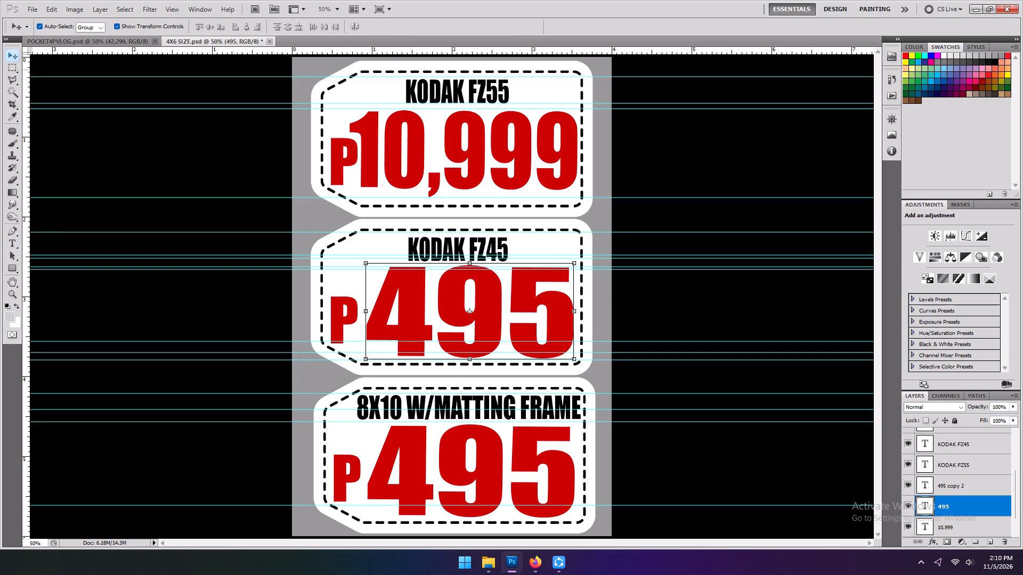
Replace the price digits on the KODAK FZ45 tag with "9," as the start of the new amount.
key(t)
drag(379, 316, 549, 316)
text(9,)
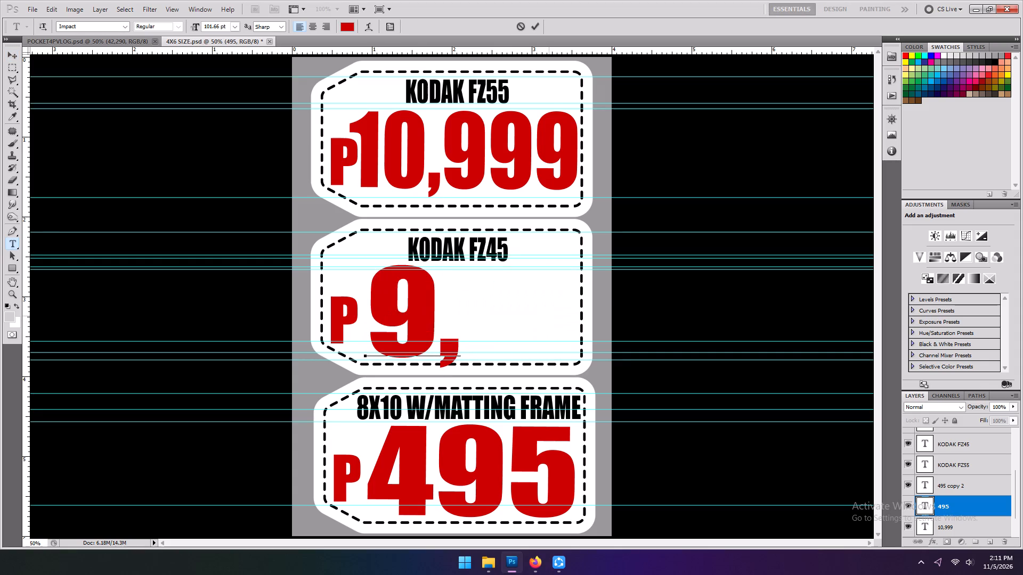
key(BackSpace)
key(BackSpace)
key(9)
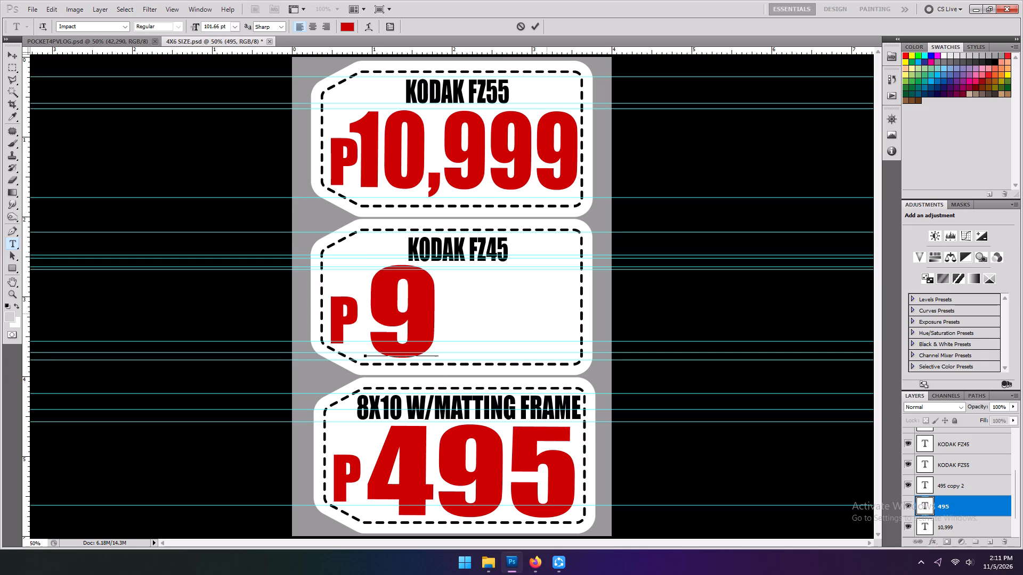
key(comma)
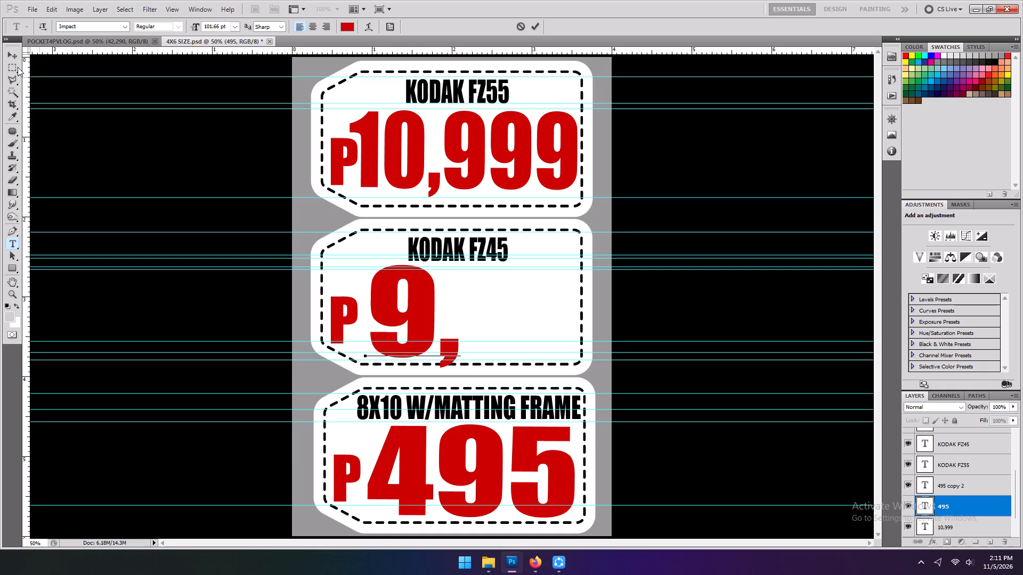
click(11, 54)
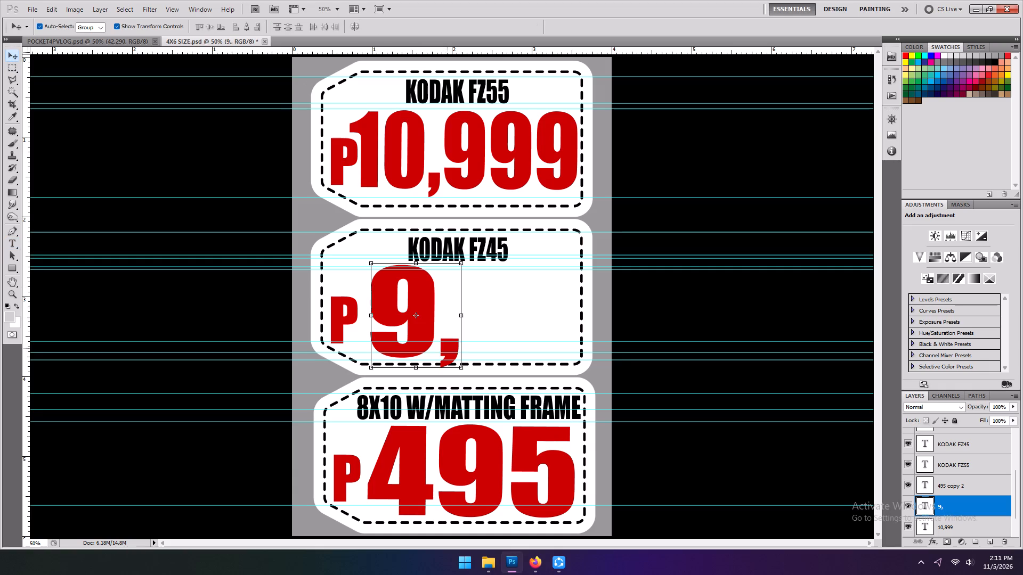
key(t)
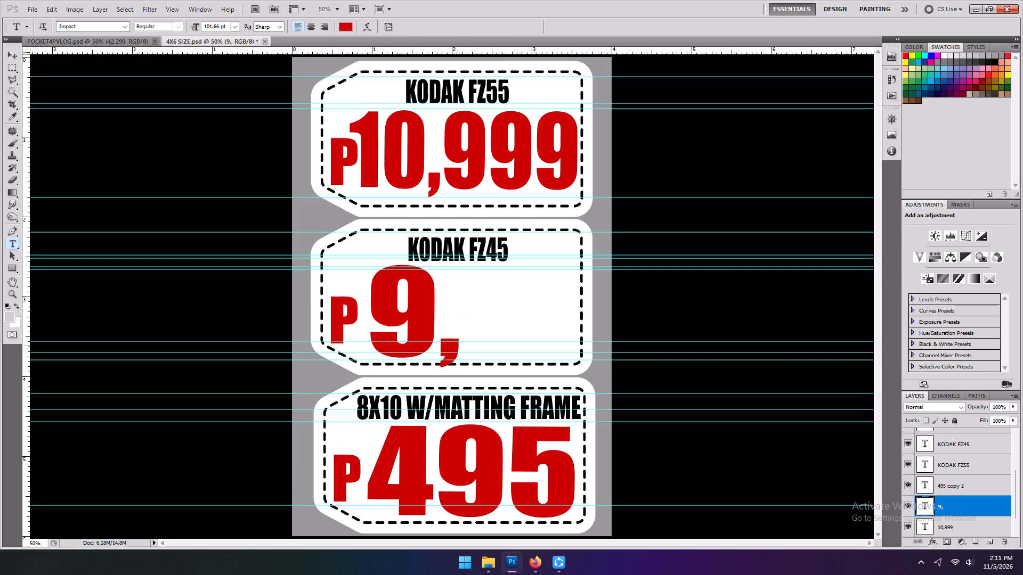
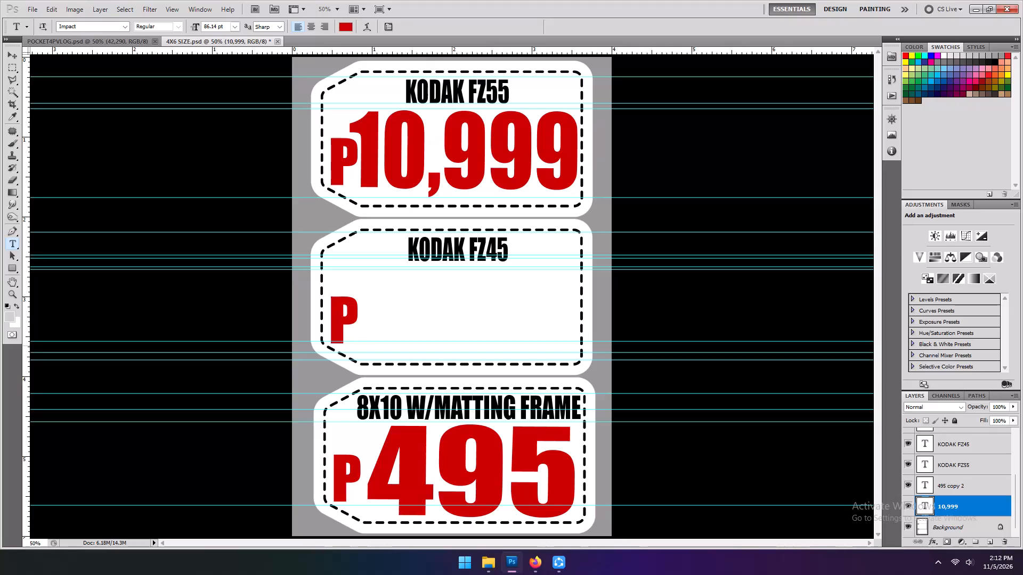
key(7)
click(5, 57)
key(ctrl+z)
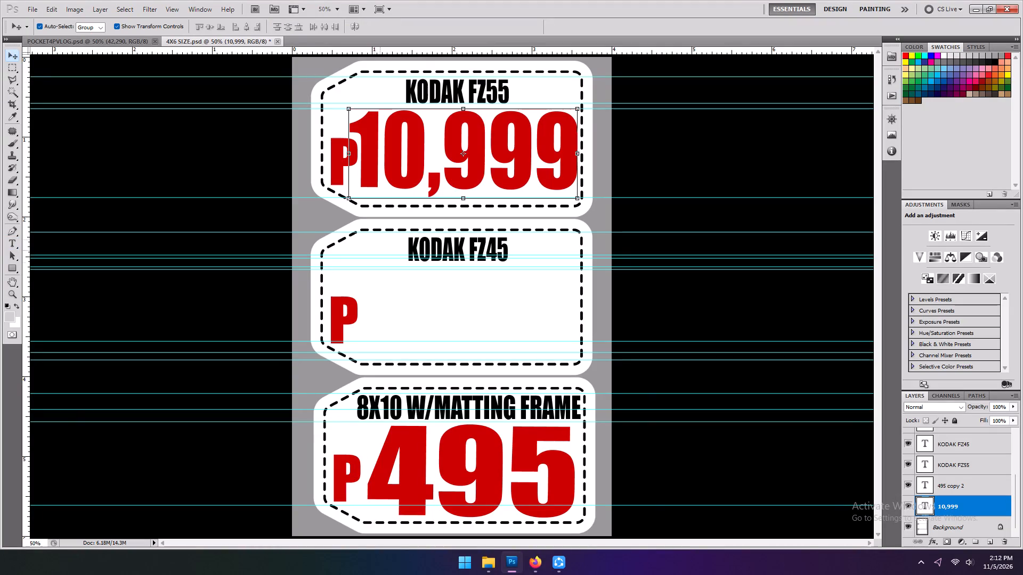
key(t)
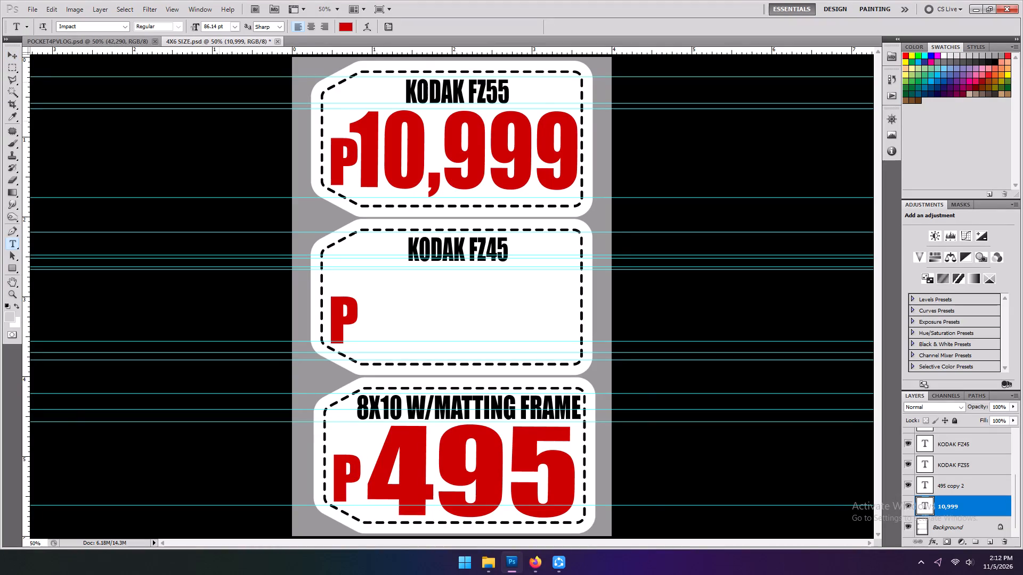
Duplicate the 10,999 price from the KODAK FZ55 tag onto the KODAK FZ45 tag, next to its P.
click(14, 54)
alt+drag(381, 129, 385, 286)
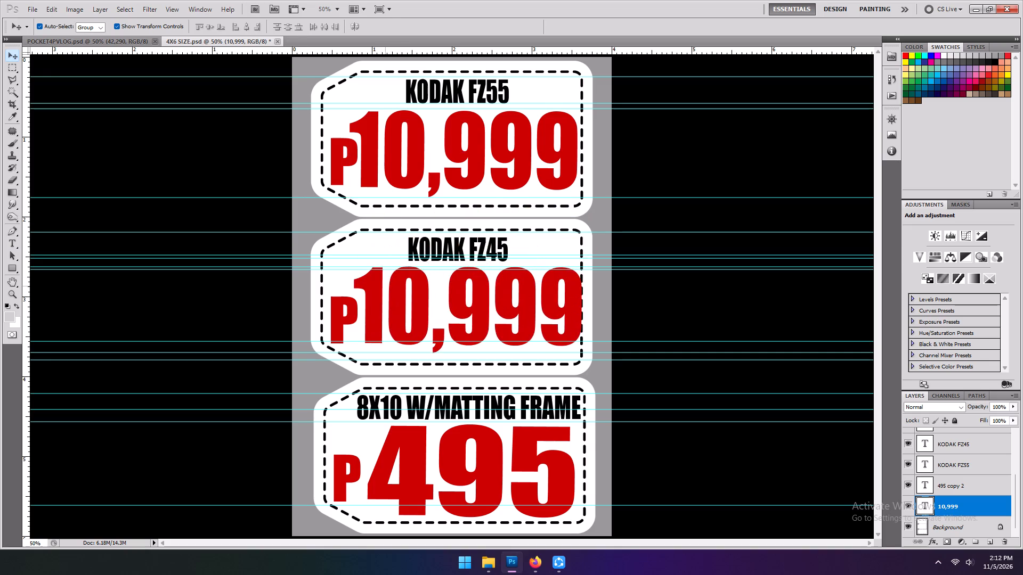
alt+drag(385, 286, 385, 286)
Replace the duplicated price on the KODAK FZ45 tag with 7,990.
key(t)
click(390, 290)
key(ctrl+a)
text(7,990)
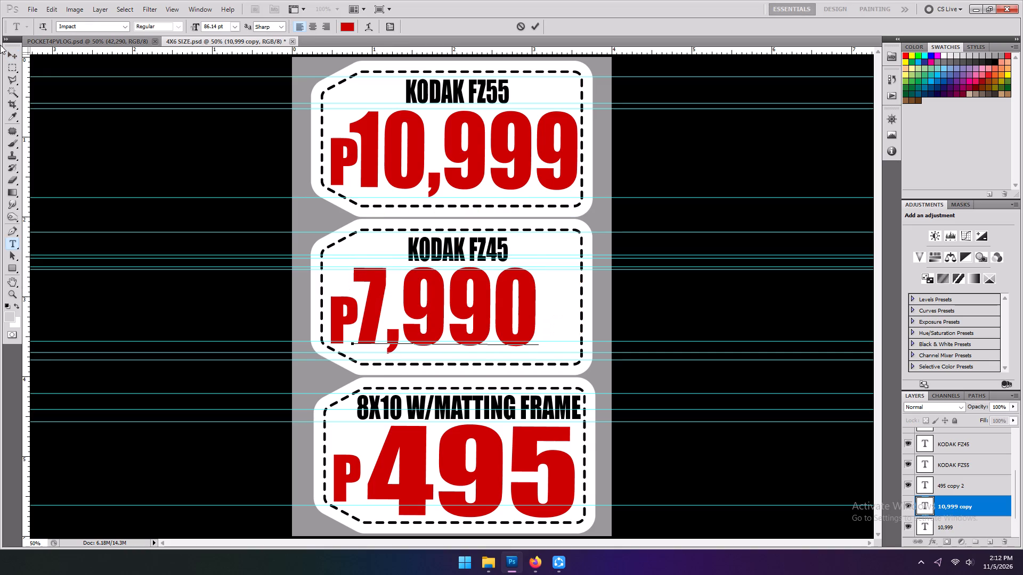
click(11, 53)
Move the 7,990 price sideways and widen it to fill the space between the P and the dashed border.
drag(449, 311, 457, 310)
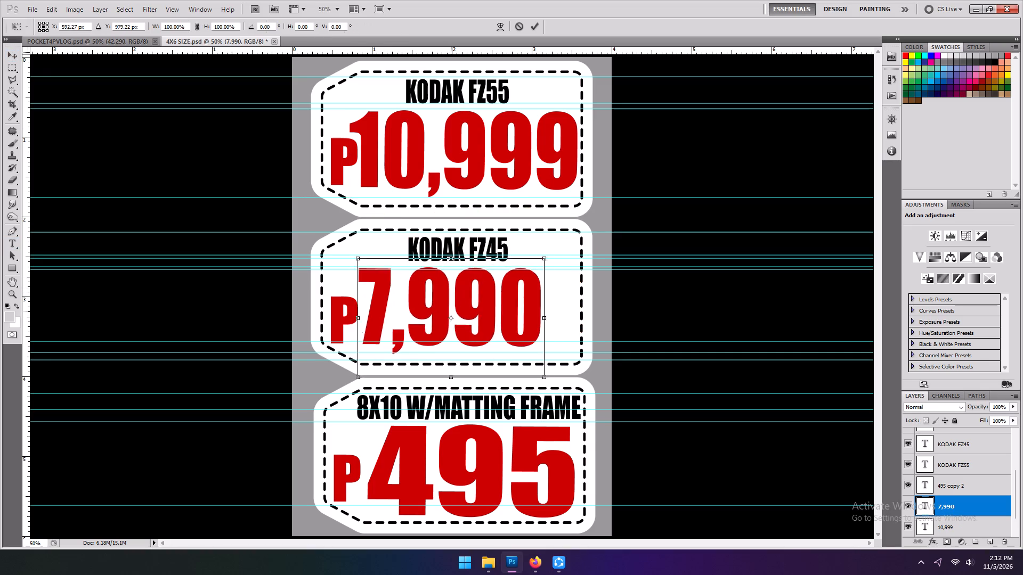
drag(457, 310, 485, 315)
shift+drag(387, 320, 368, 320)
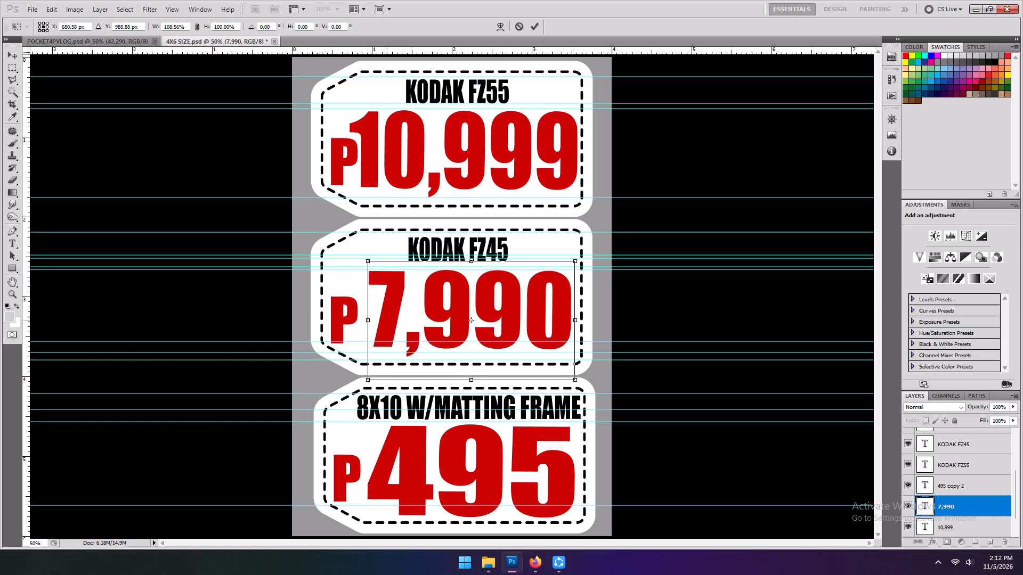
shift+drag(368, 320, 361, 319)
double_click(420, 315)
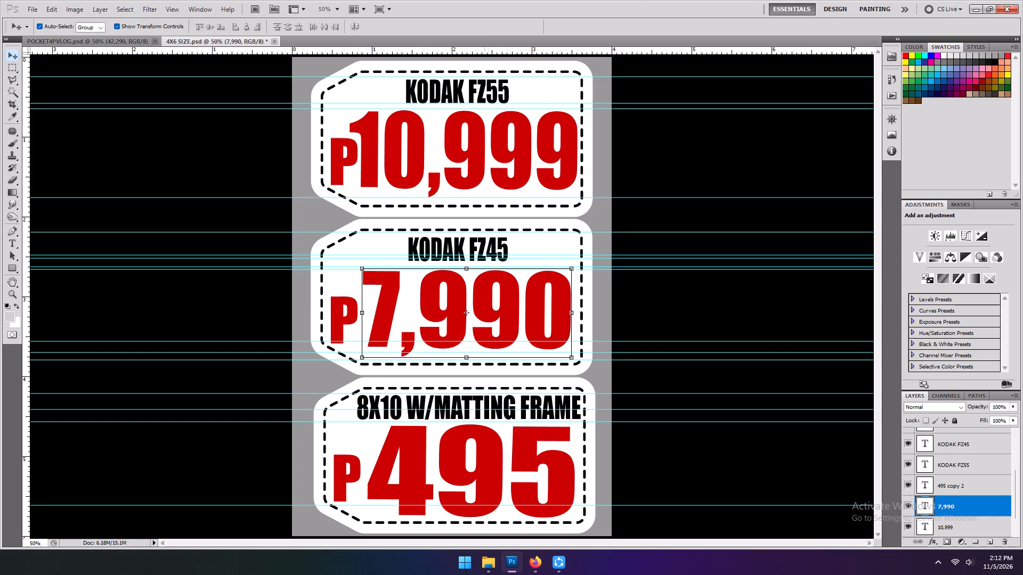
scroll(449, 417, down, 3)
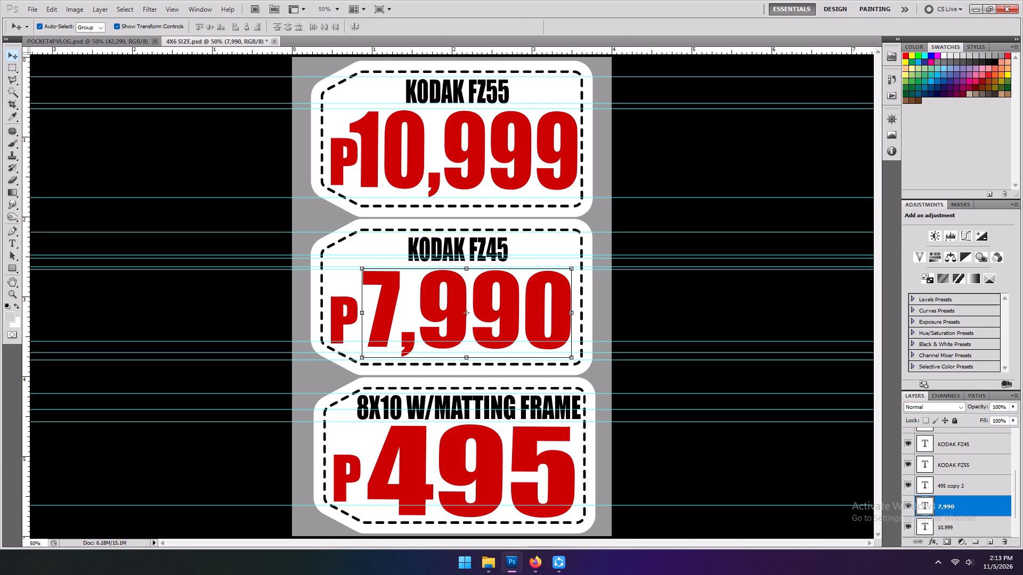
Replace the 8X10 W/MATTING FRAME title on the bottom tag with DJI OSMO NANO (128GB).
key(t)
click(438, 406)
key(ctrl+a)
text(DJI)
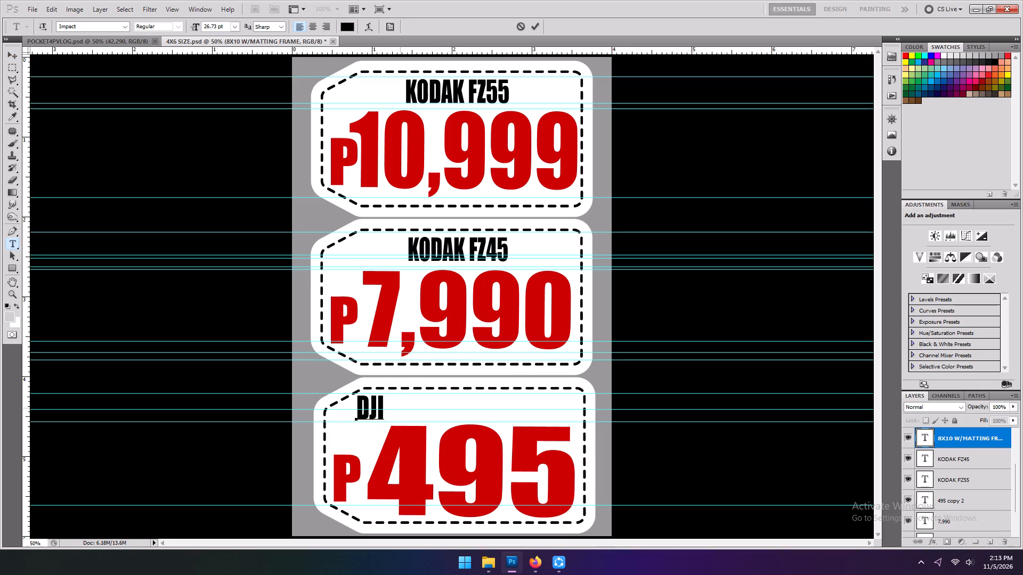
key(space)
text(OM)
key(BackSpace)
text(SO)
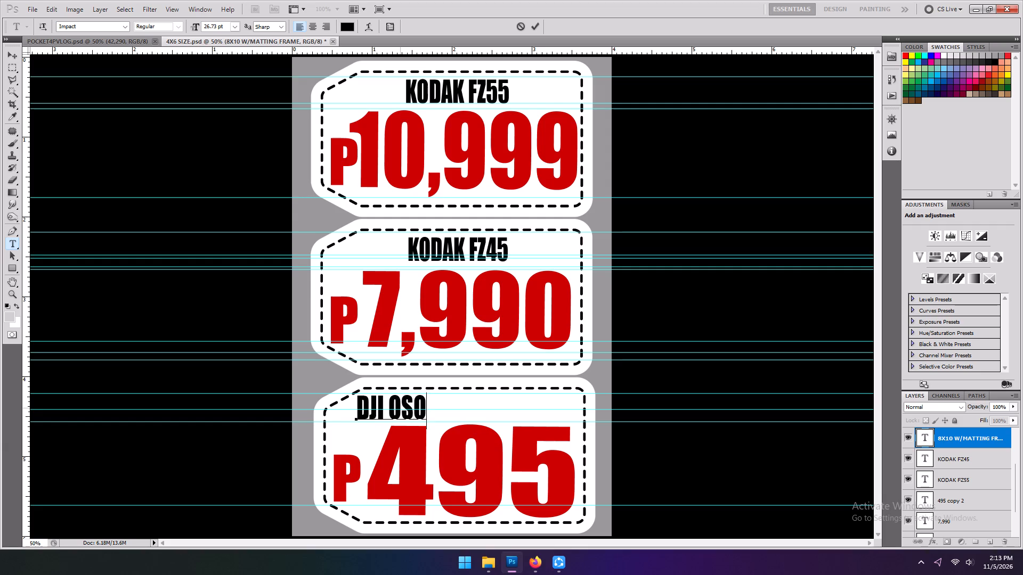
key(BackSpace)
text(MO NANO (128G)
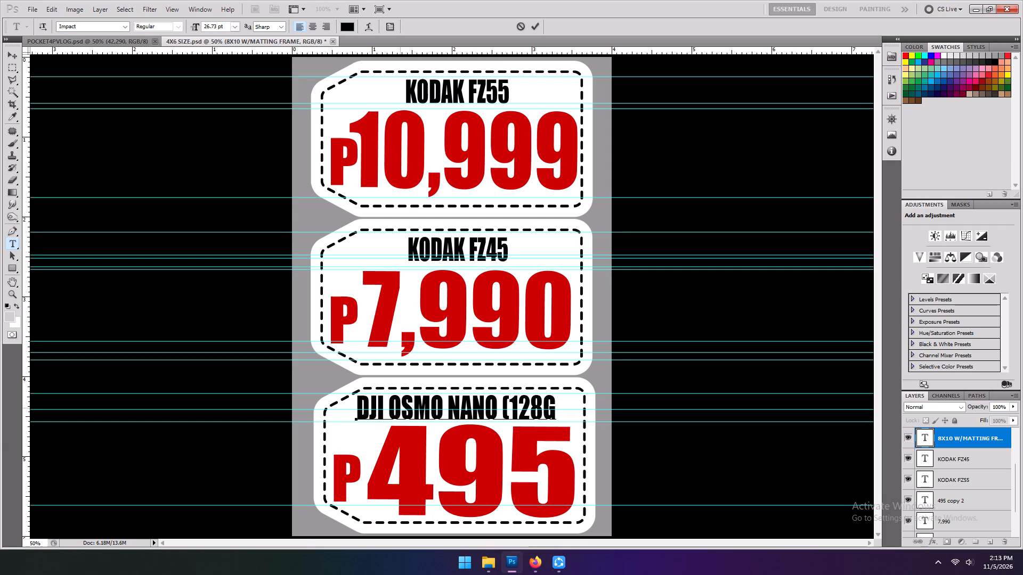
key(b)
key(shift+parenright)
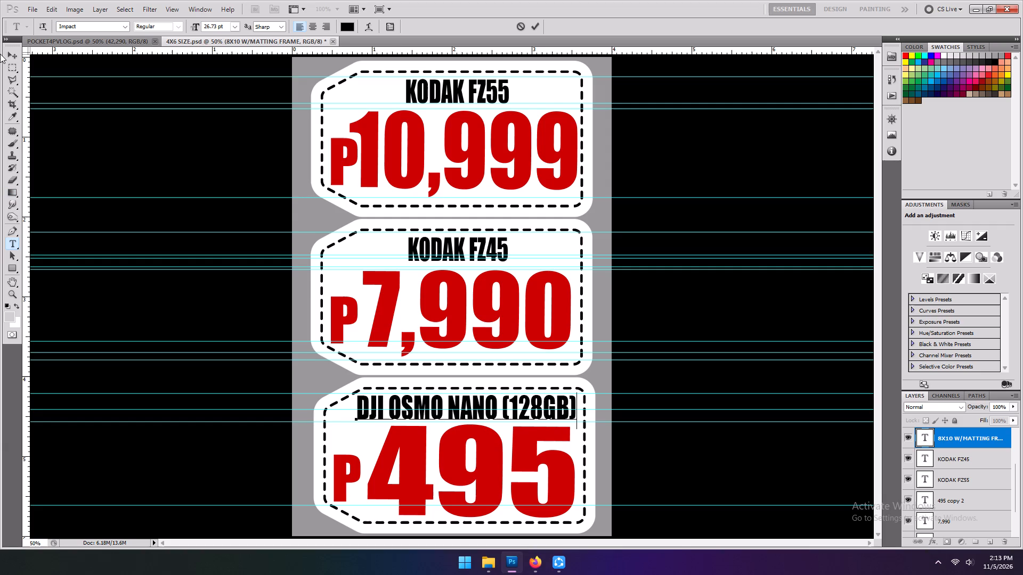
click(10, 54)
Replace the 495 price on the DJI OSMO NANO (128GB) tag with 18,390.
key(t)
drag(384, 454, 566, 477)
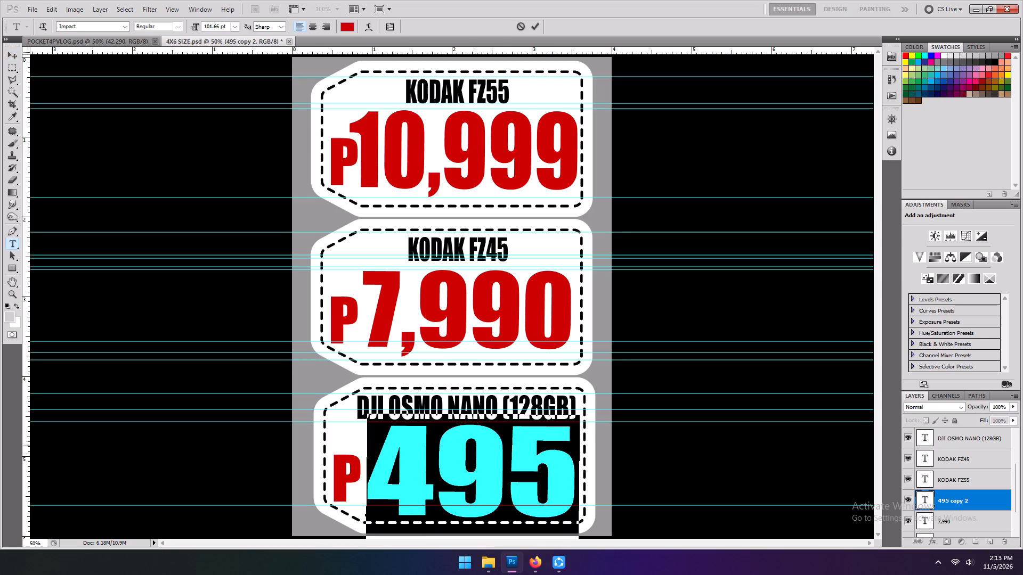
click(15, 59)
key(t)
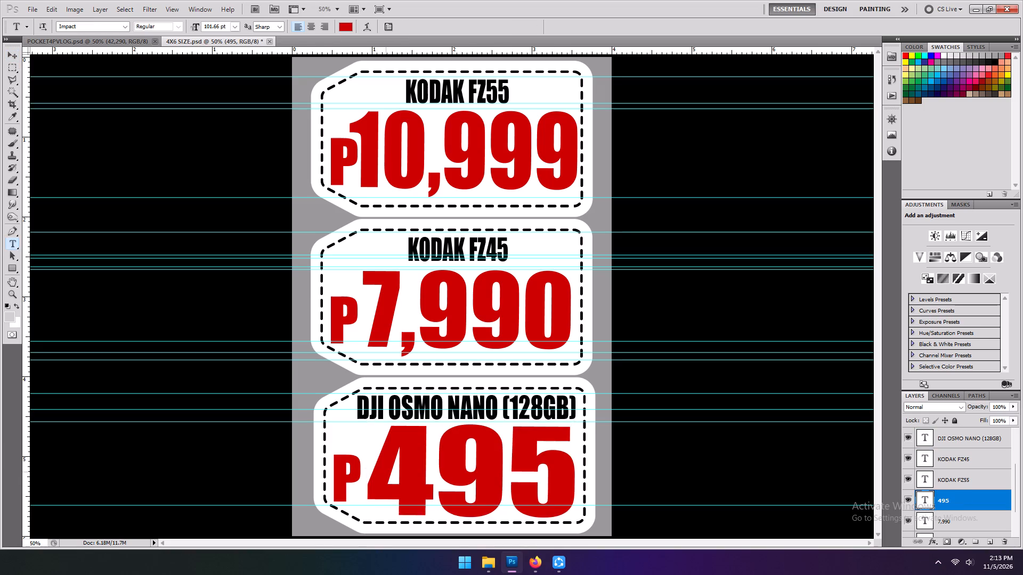
drag(385, 471, 570, 479)
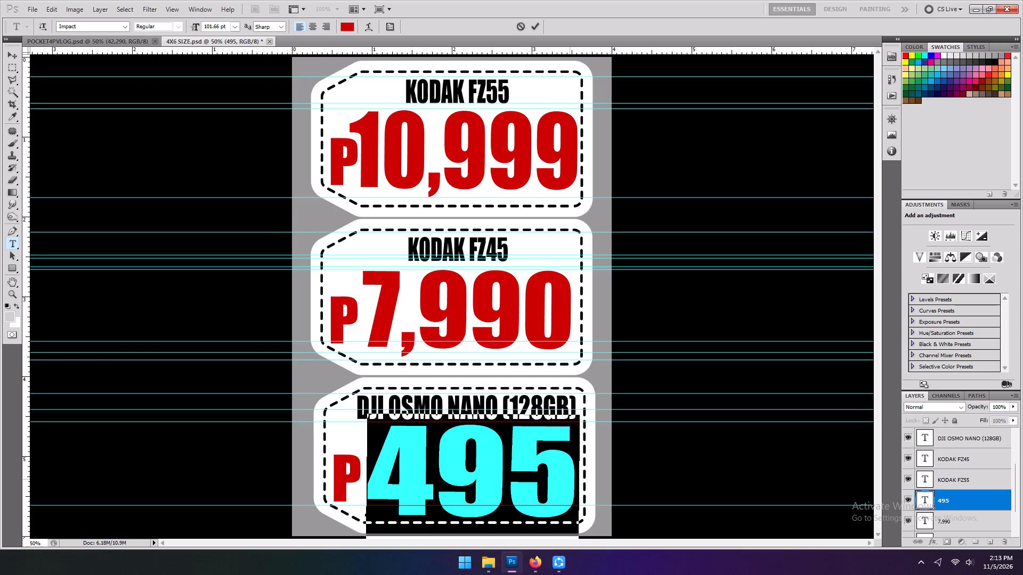
text(18.)
key(3)
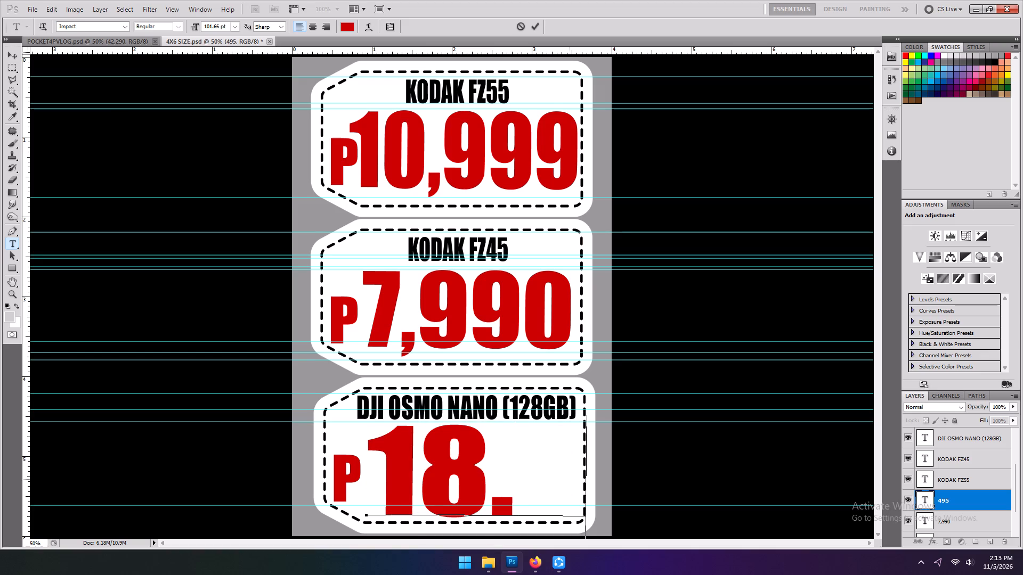
key(BackSpace)
key(BackSpace)
key(comma)
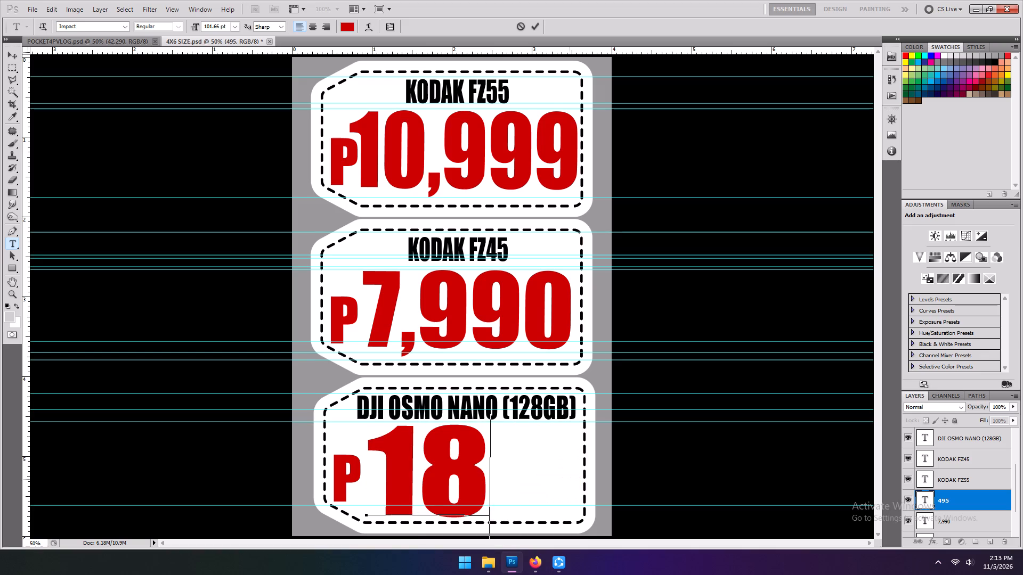
text(38)
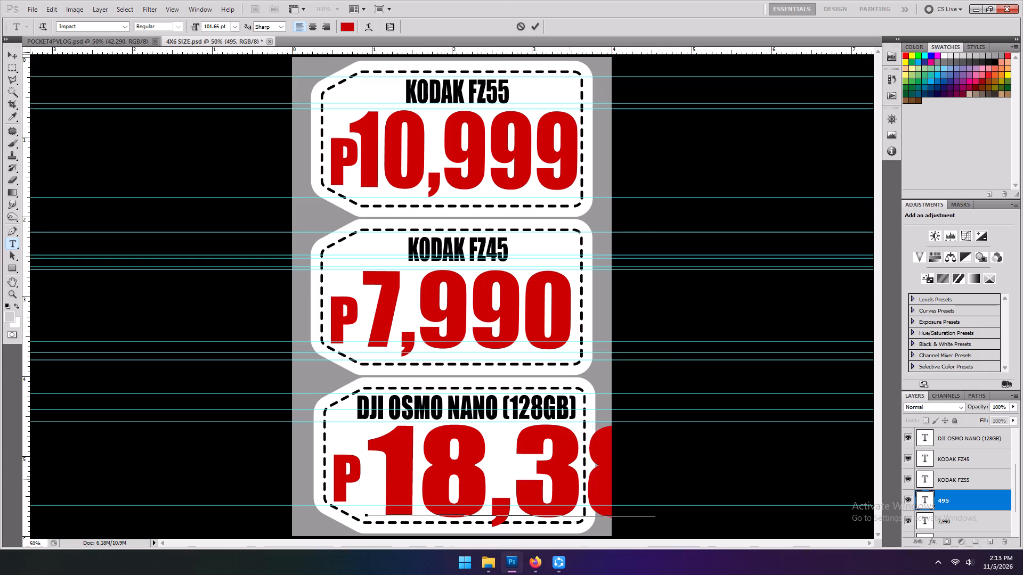
key(BackSpace)
key(BackSpace)
text(399)
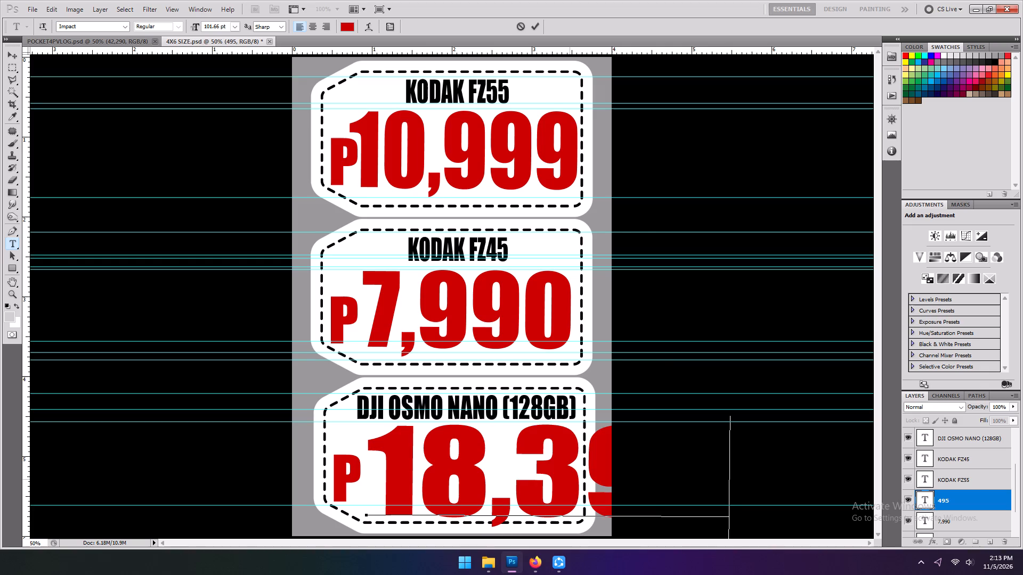
key(BackSpace)
key(0)
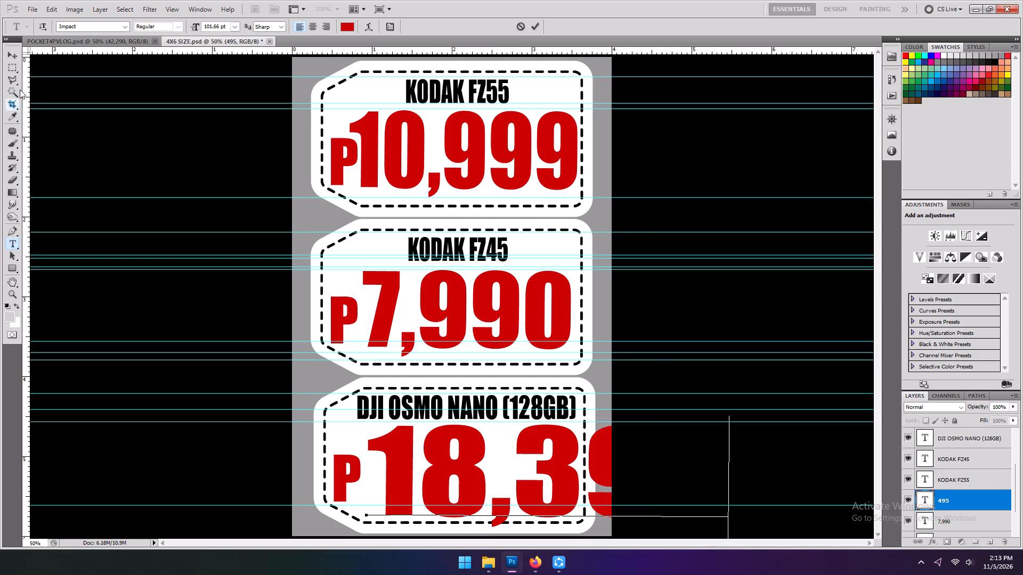
click(15, 51)
Place the 18,390 price against its P and narrow it to about 65% width so it fits inside the dashed border.
shift+drag(727, 475, 655, 472)
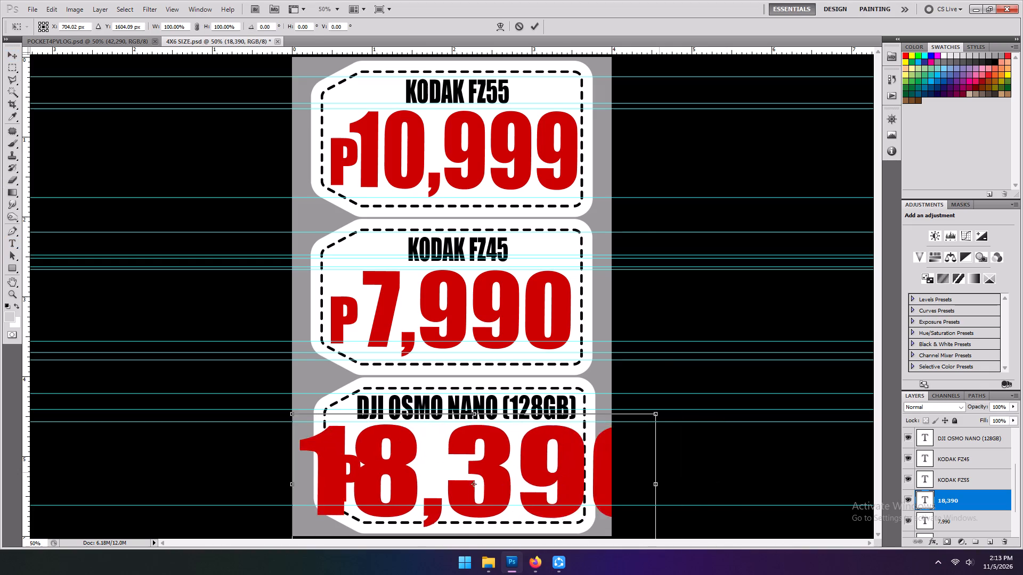
shift+drag(655, 472, 711, 472)
drag(712, 480, 713, 479)
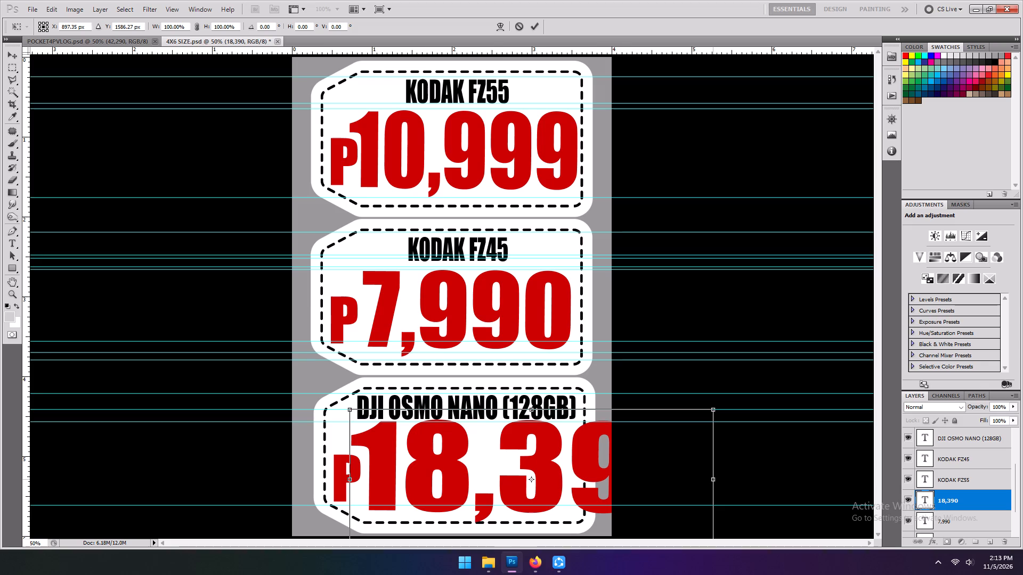
drag(713, 479, 583, 475)
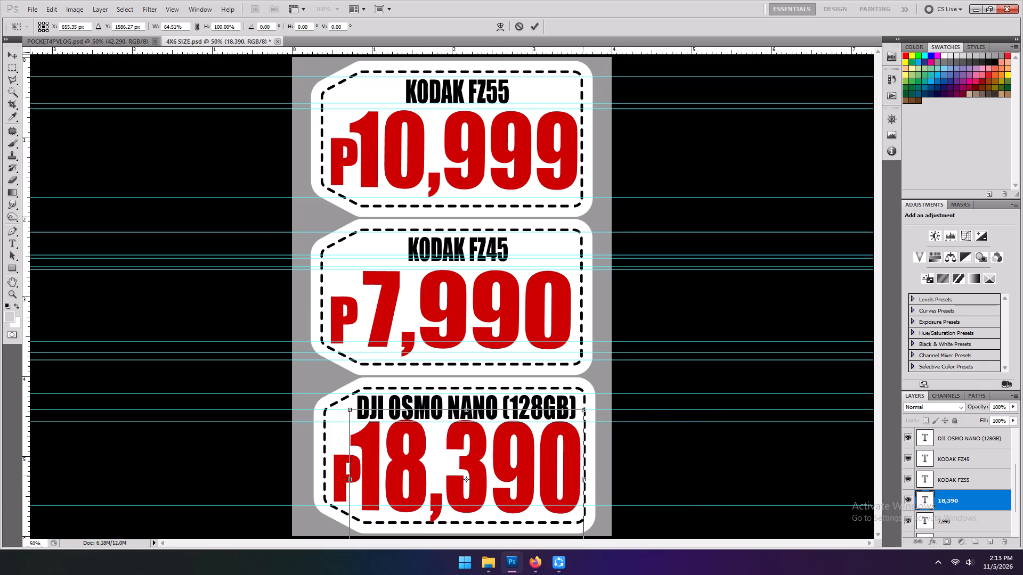
drag(583, 475, 582, 475)
shift+double_click(562, 467)
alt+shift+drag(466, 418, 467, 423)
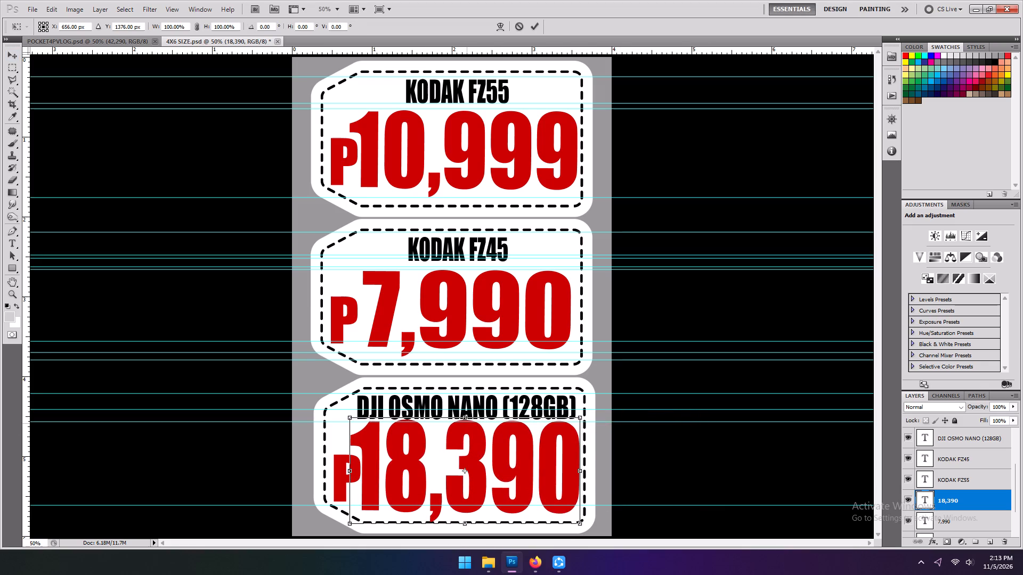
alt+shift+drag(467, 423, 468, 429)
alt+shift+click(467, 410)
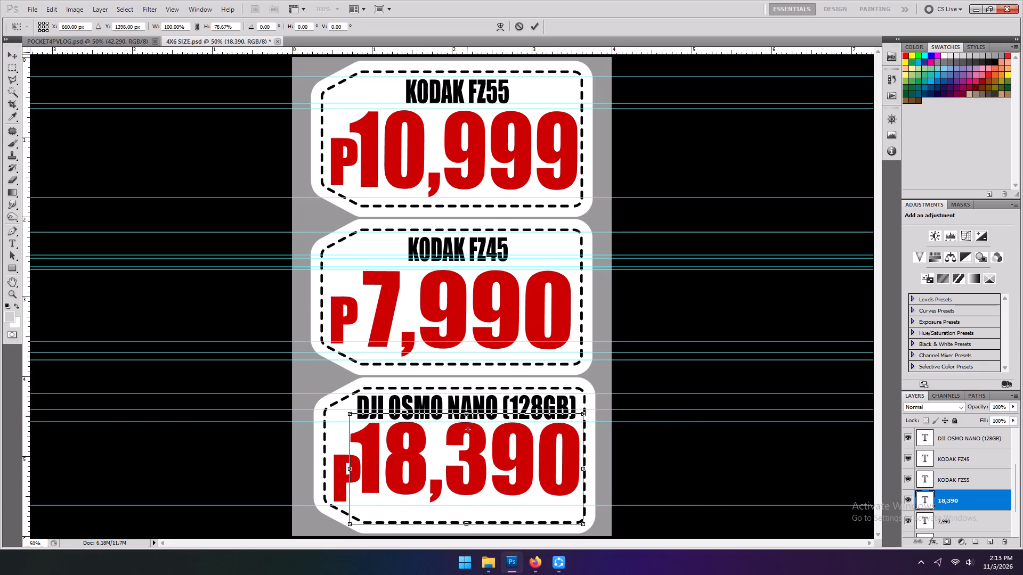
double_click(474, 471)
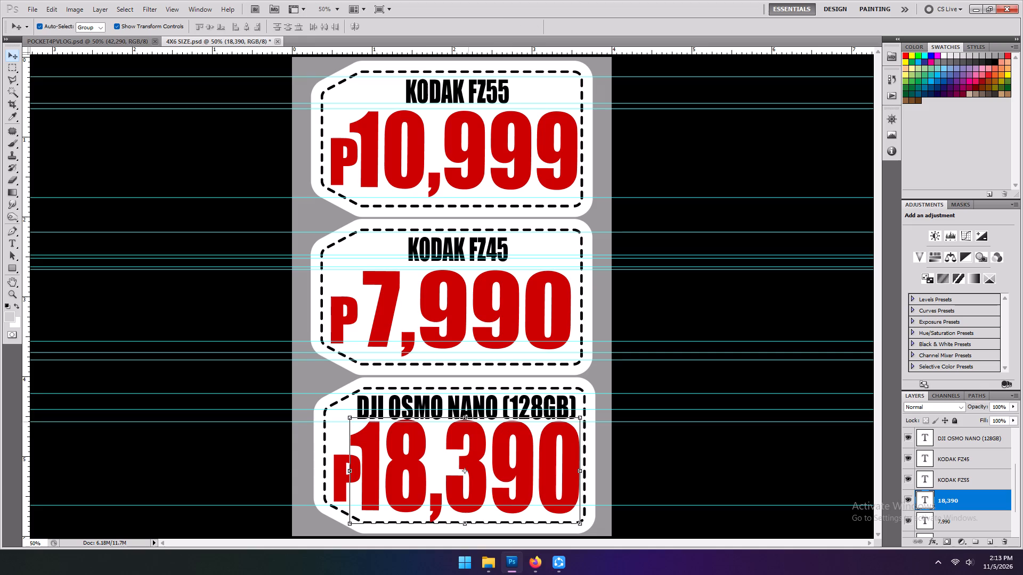
Reduce the height of the 18,390 price slightly and nudge it up to sit just below the DJI OSMO NANO (128GB) title.
shift+click(463, 416)
shift+drag(466, 409, 465, 416)
double_click(460, 443)
key(Up)
key(Up)
key(shift+Up)
key(shift+Up)
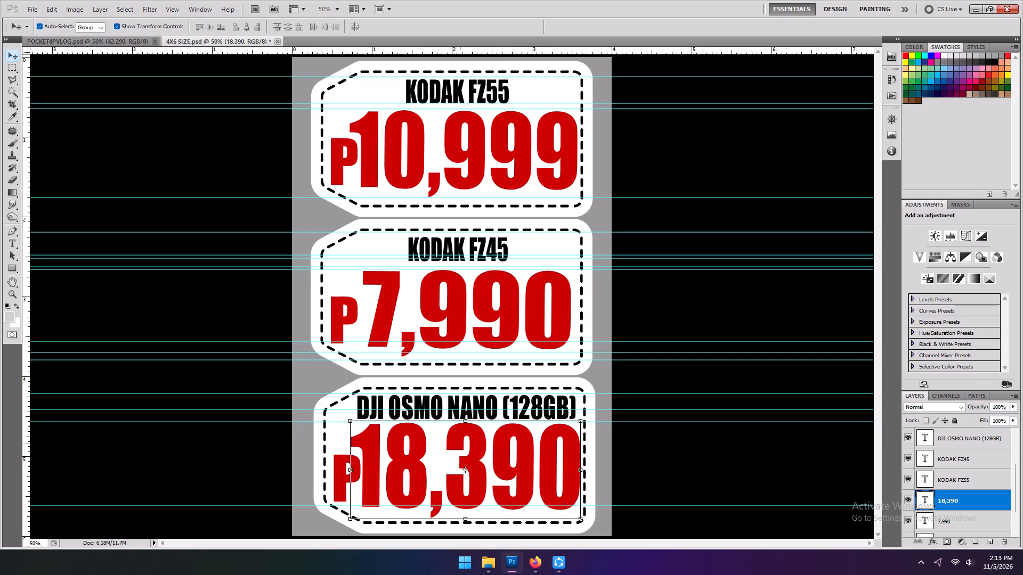
key(Down)
key(Down)
Merge all layers of the three-tag sheet into the Background.
key(ctrl+minus)
key(ctrl+minus)
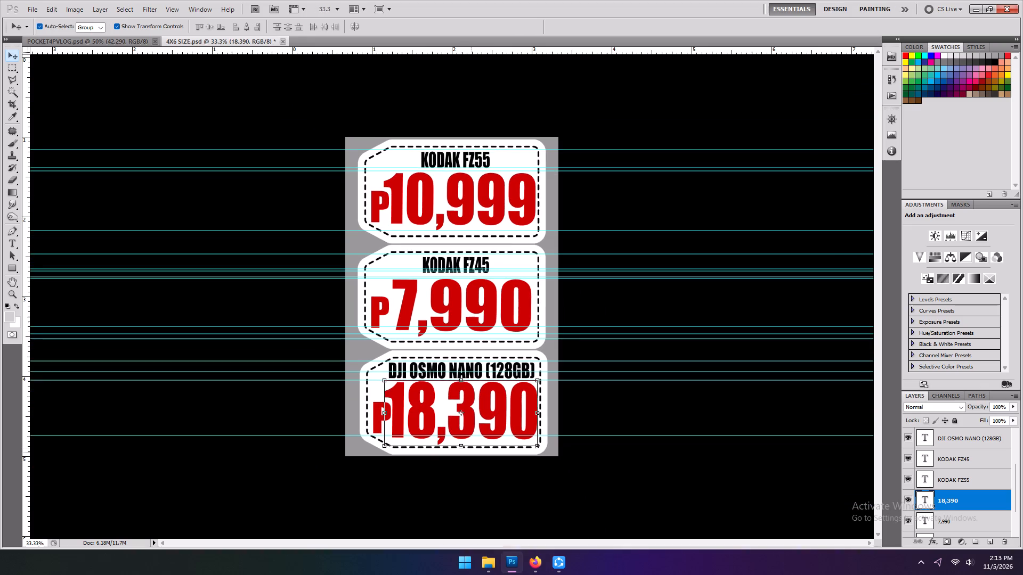
key(ctrl+shift+e)
Save the merged tag sheet as a Photoshop file named NANO128 in the #DIGITAL JOBS folder.
key(ctrl+shift+s)
click(407, 191)
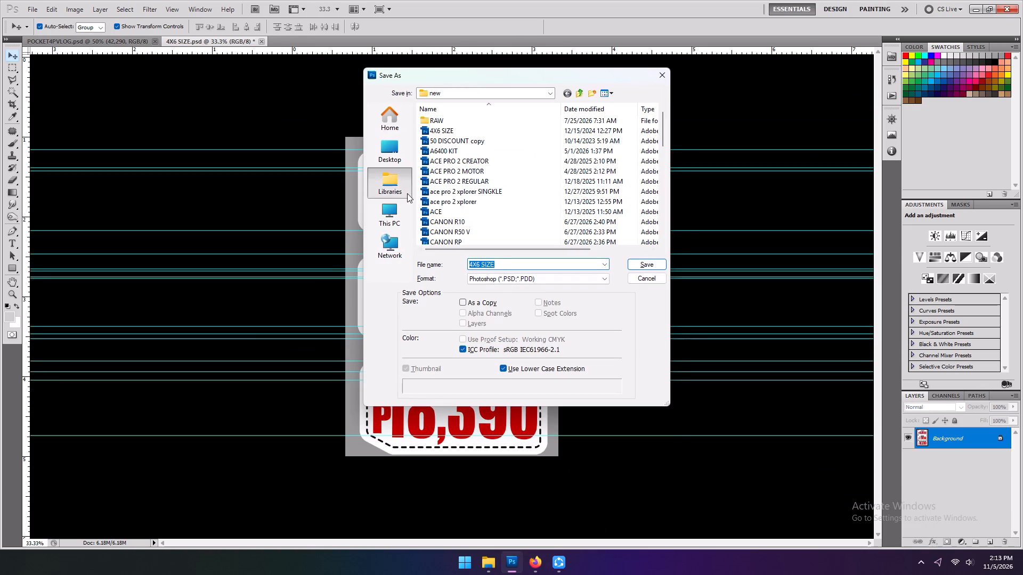
click(408, 212)
click(594, 227)
click(581, 162)
click(581, 162)
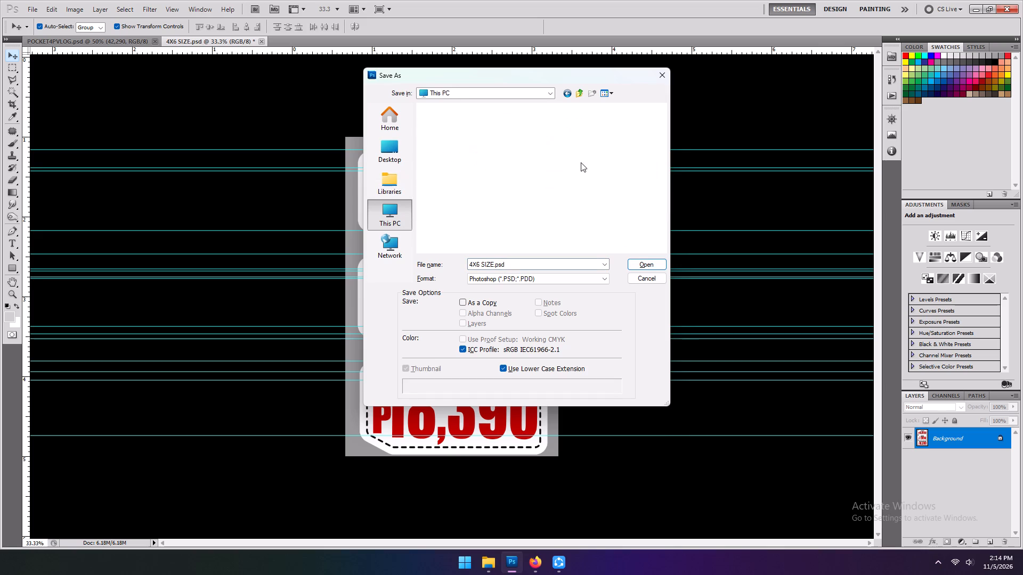
double_click(458, 139)
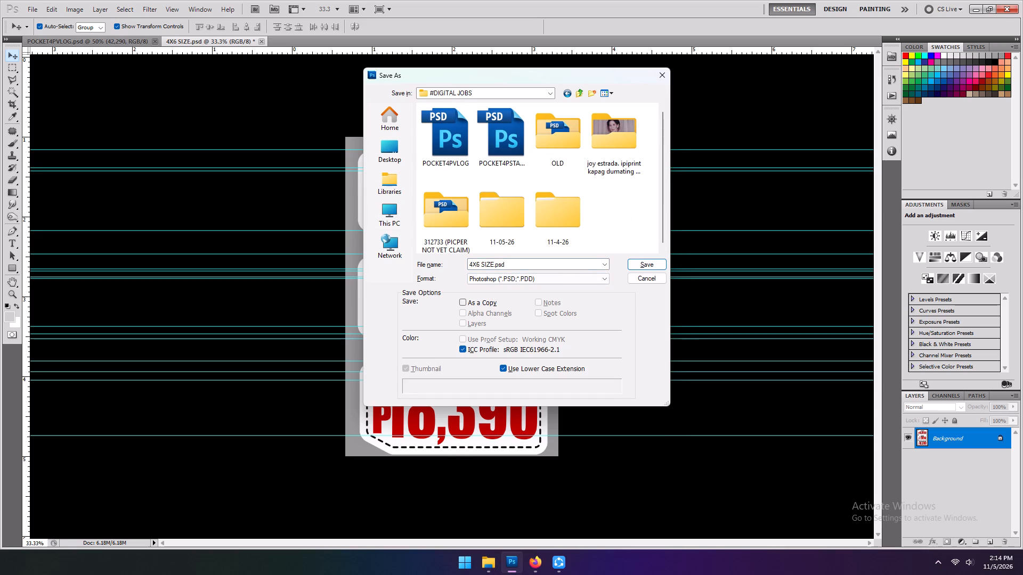
click(491, 266)
text(OMO)
key(BackSpace)
key(BackSpace)
key(BackSpace)
text(AN)
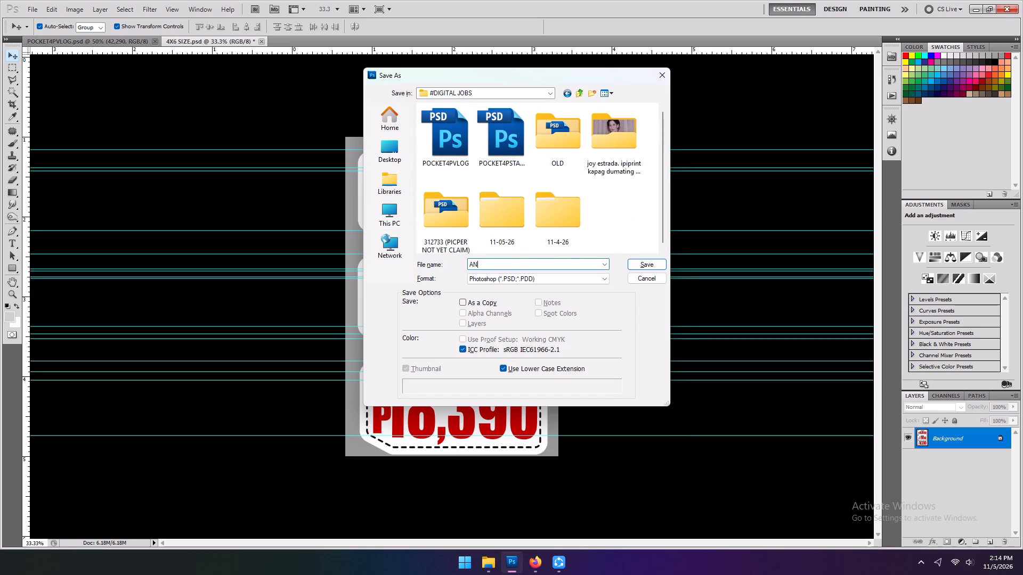
key(BackSpace)
key(BackSpace)
text(NANO128)
key(Return)
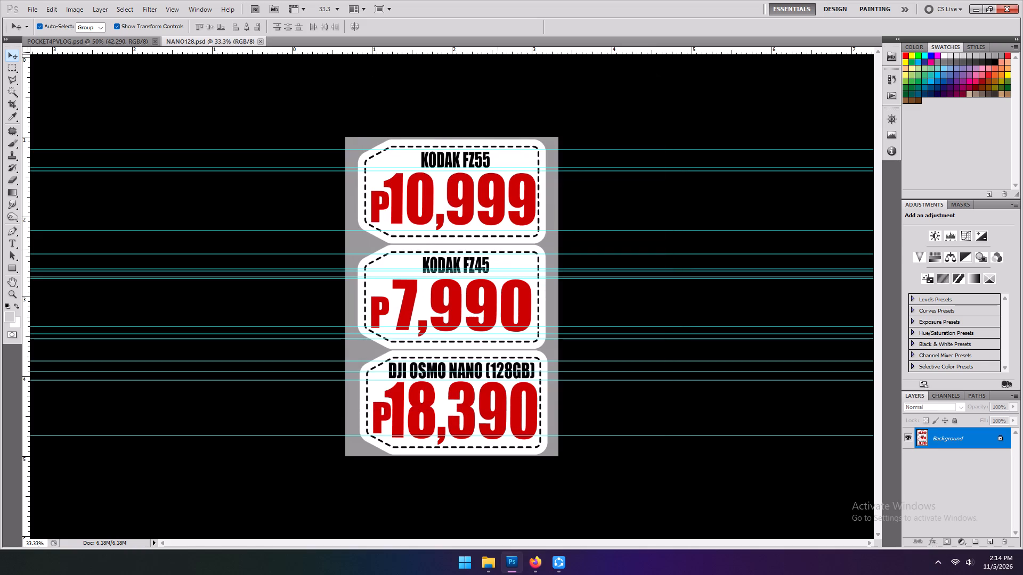
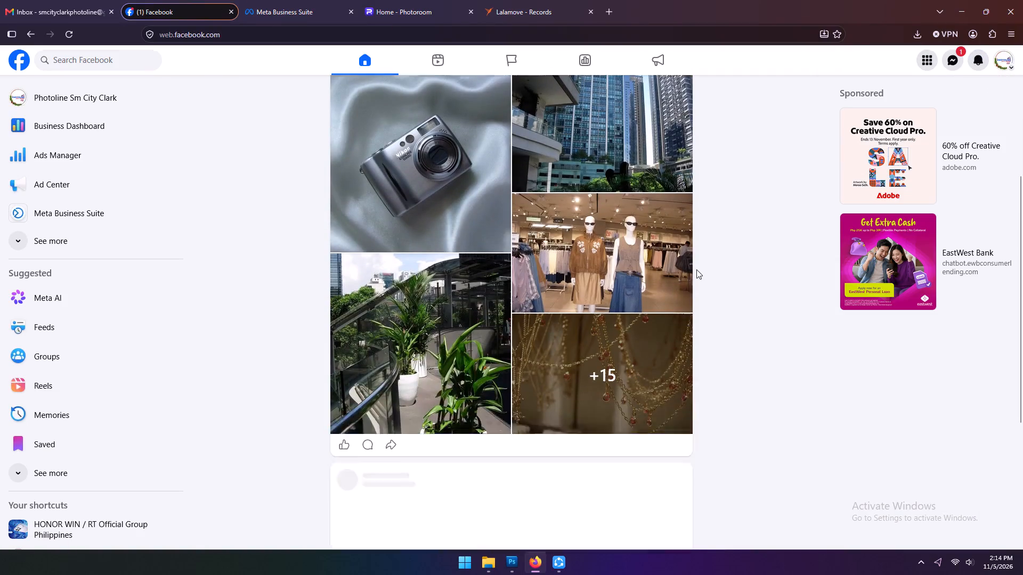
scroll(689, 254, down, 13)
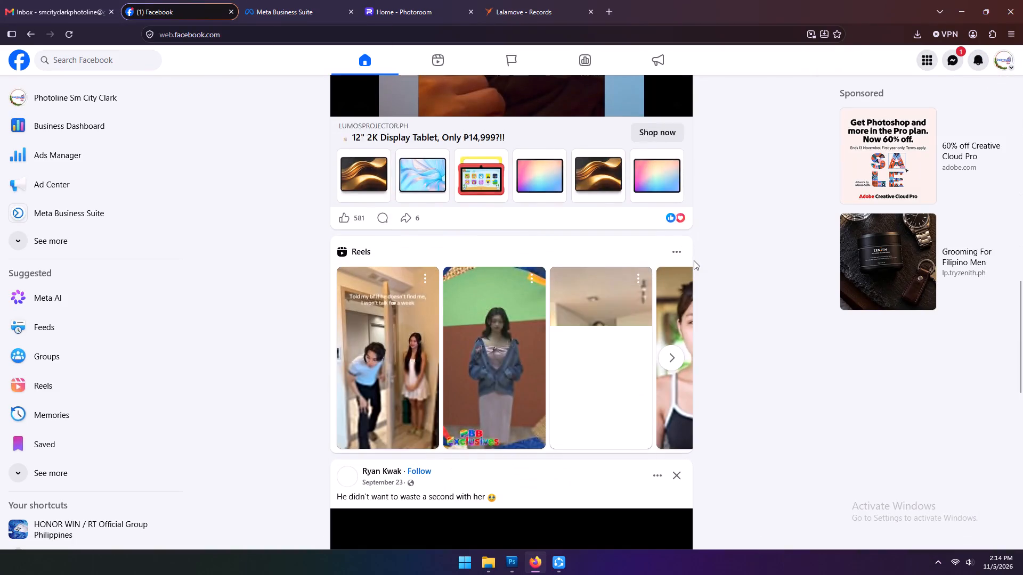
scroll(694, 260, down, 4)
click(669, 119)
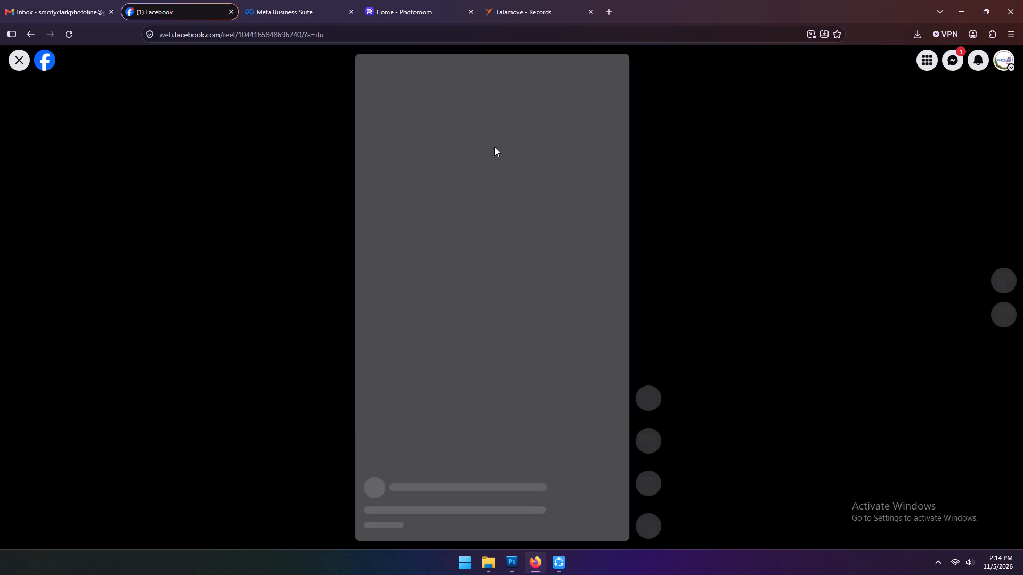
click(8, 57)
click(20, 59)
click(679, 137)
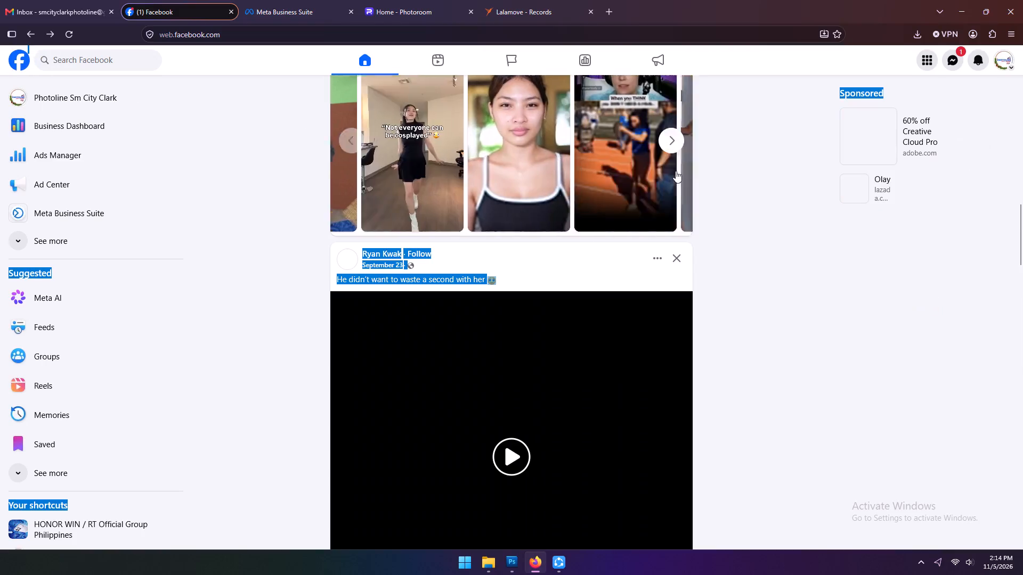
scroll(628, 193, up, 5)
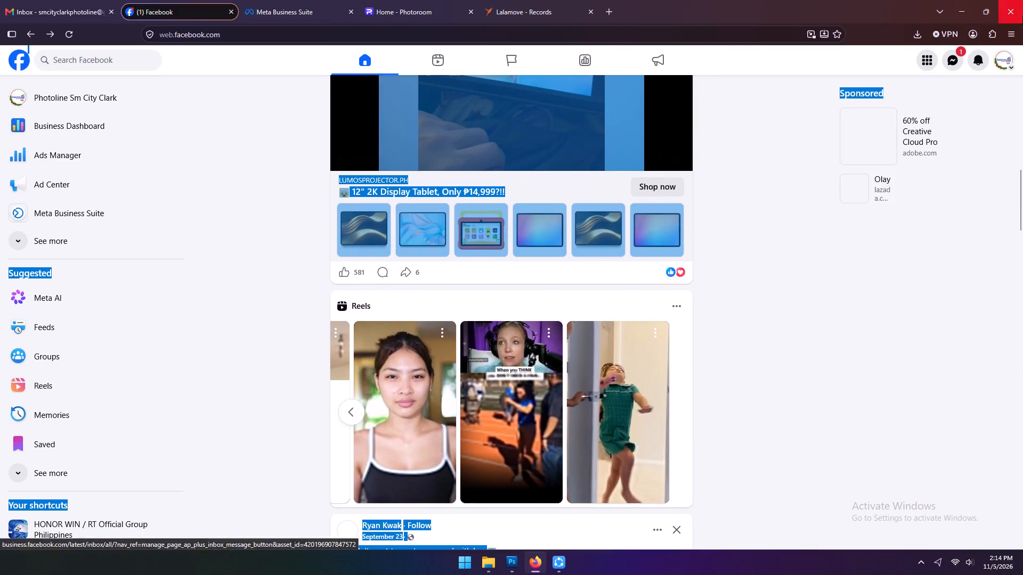
Check the Facebook page's latest notifications.
click(983, 62)
click(796, 156)
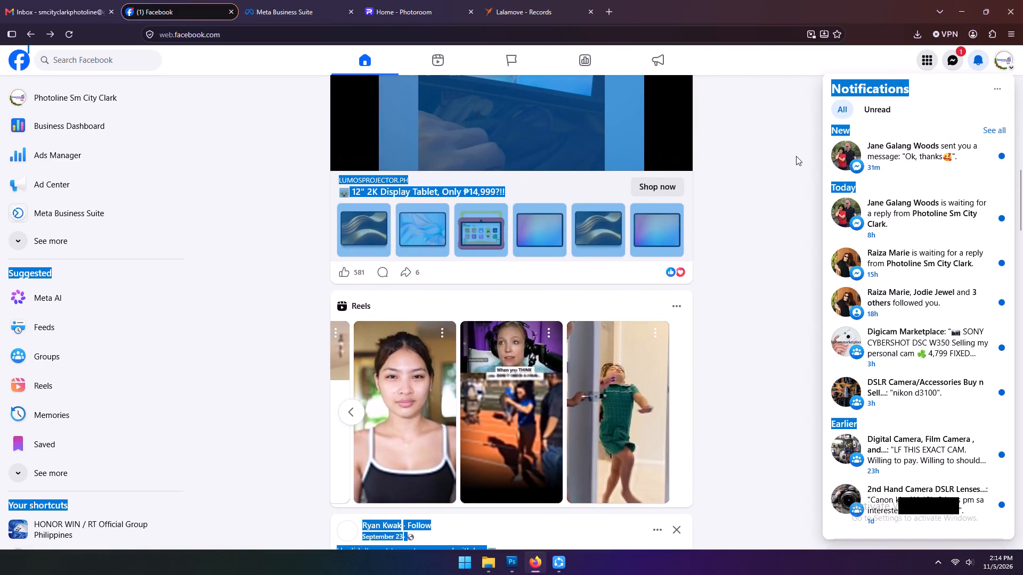
Switch to the Lalamove delivery records and examine the in-transit truck's location and surroundings on the driver map.
click(523, 2)
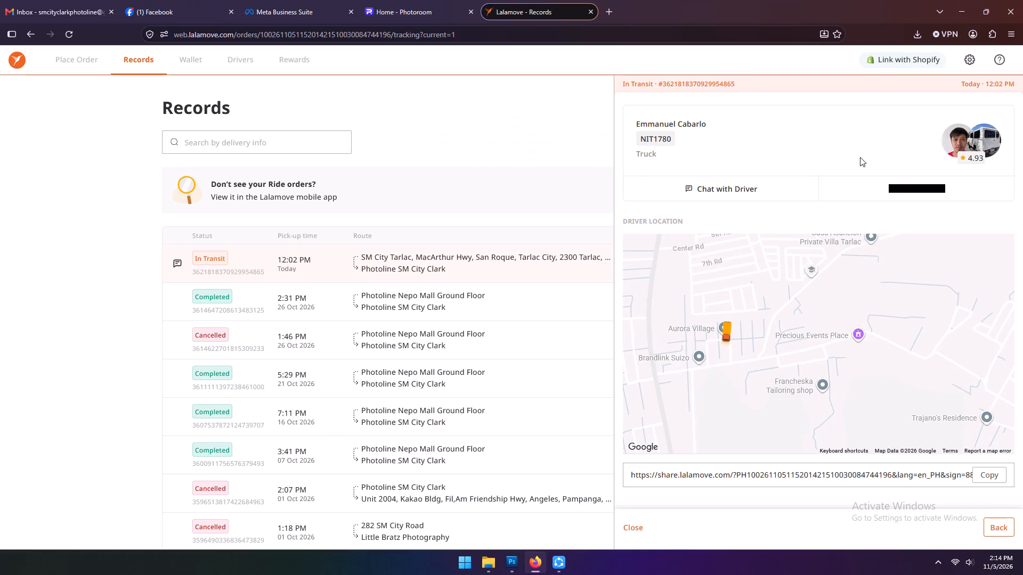
scroll(850, 309, down, 6)
drag(903, 283, 874, 335)
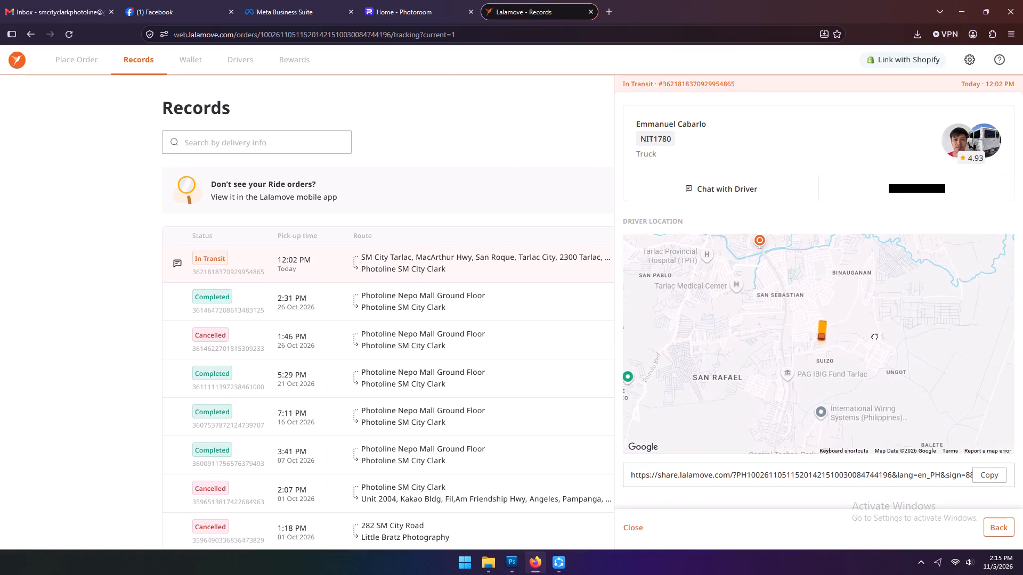
drag(874, 335, 882, 358)
scroll(883, 342, down, 3)
drag(903, 353, 815, 290)
scroll(781, 314, up, 3)
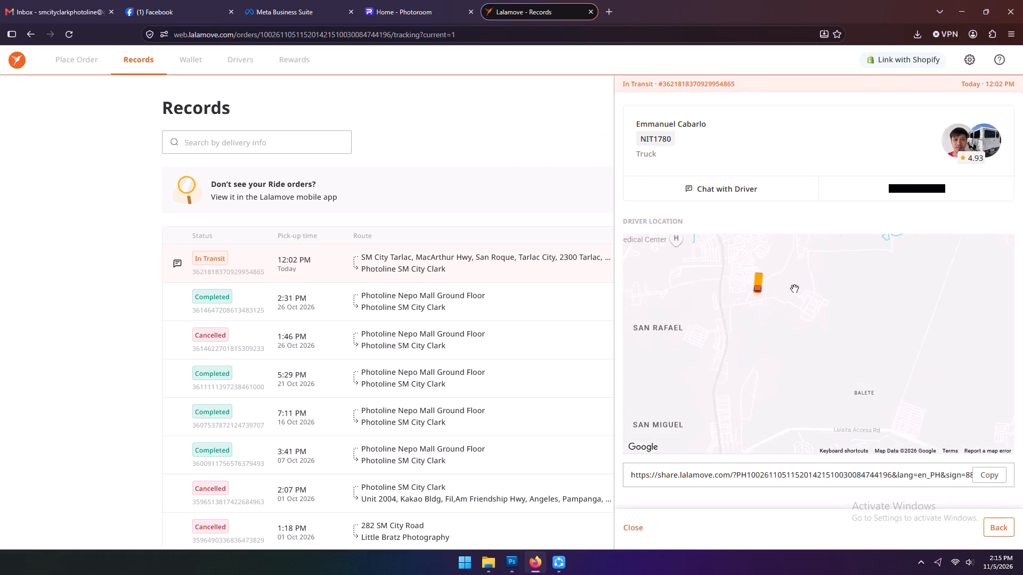
drag(795, 284, 808, 339)
scroll(808, 339, up, 4)
drag(758, 337, 818, 307)
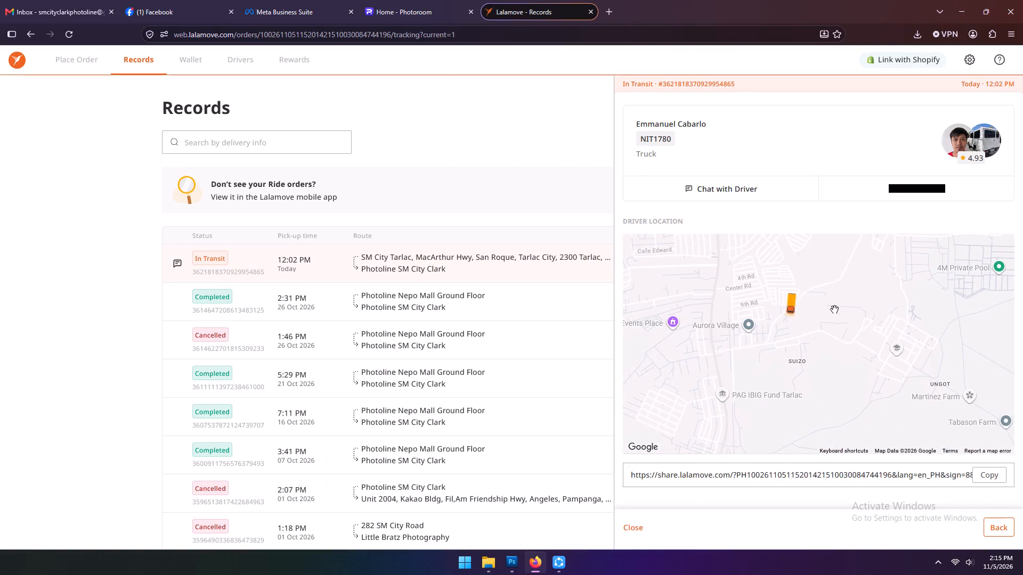
drag(777, 336, 846, 305)
drag(933, 307, 869, 280)
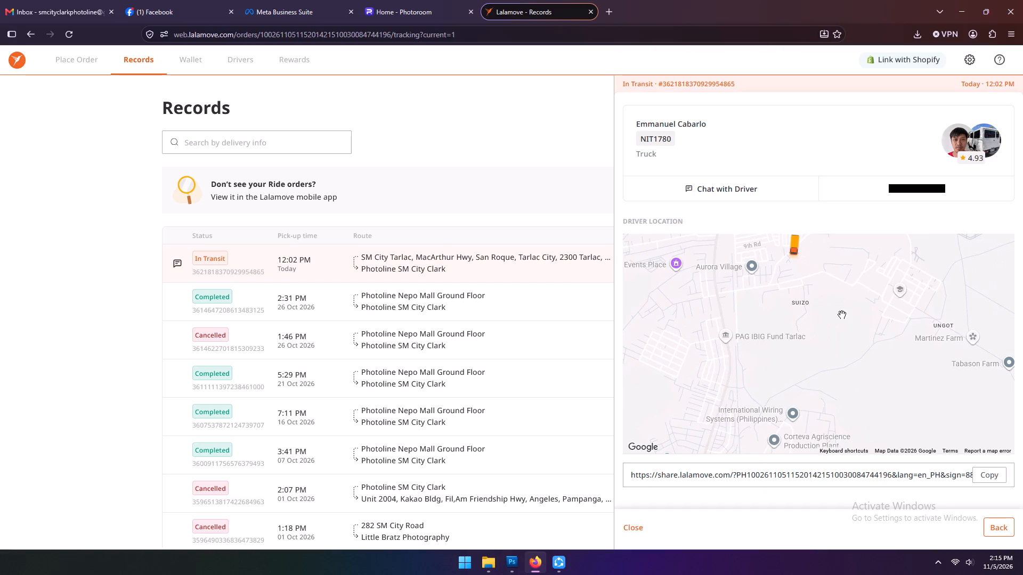
drag(843, 303, 827, 341)
scroll(827, 340, down, 2)
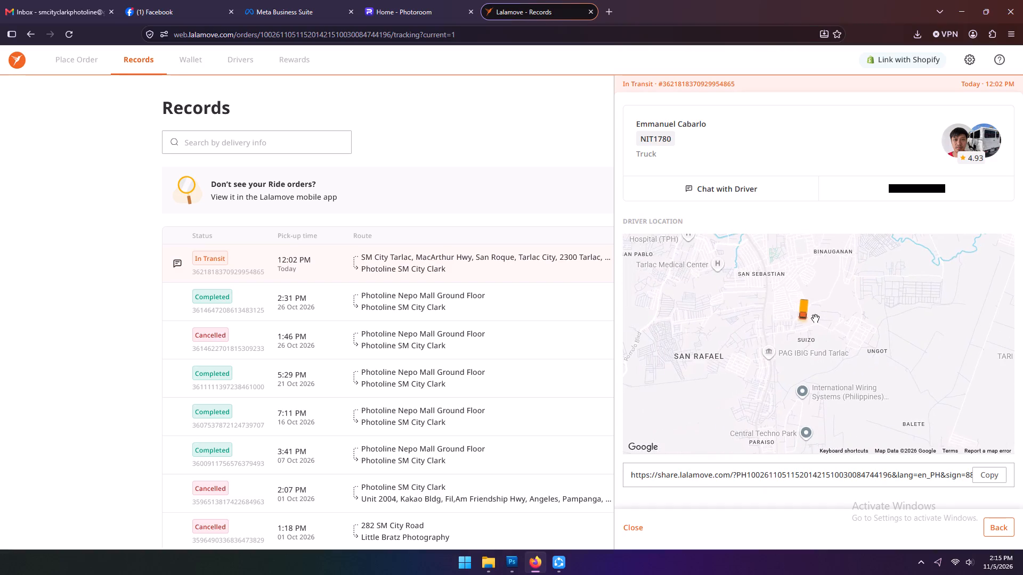
Examine the truck's current position on the driver location map of the in-transit delivery.
scroll(815, 318, up, 4)
drag(809, 287, 849, 318)
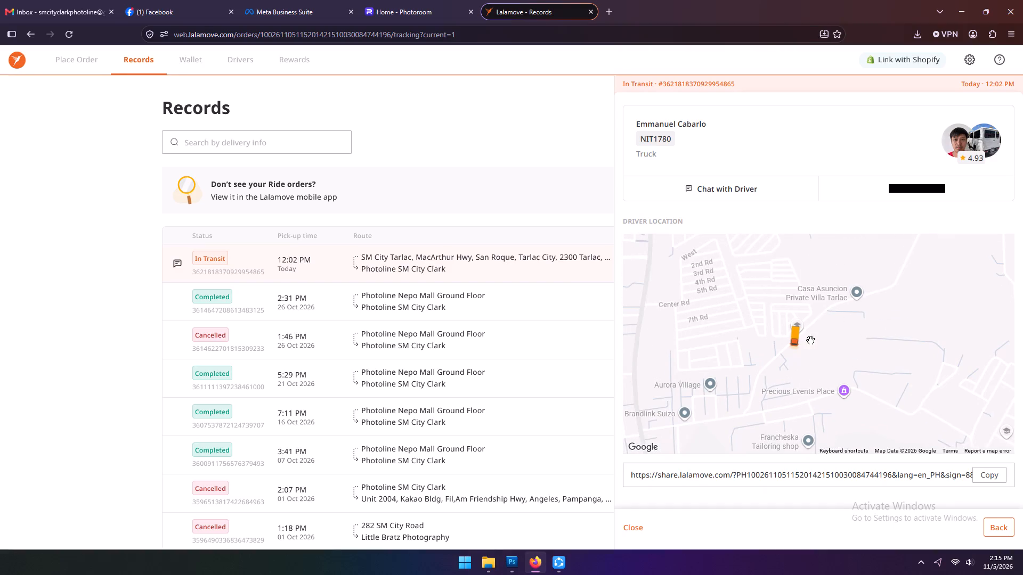
click(797, 341)
drag(788, 382, 810, 331)
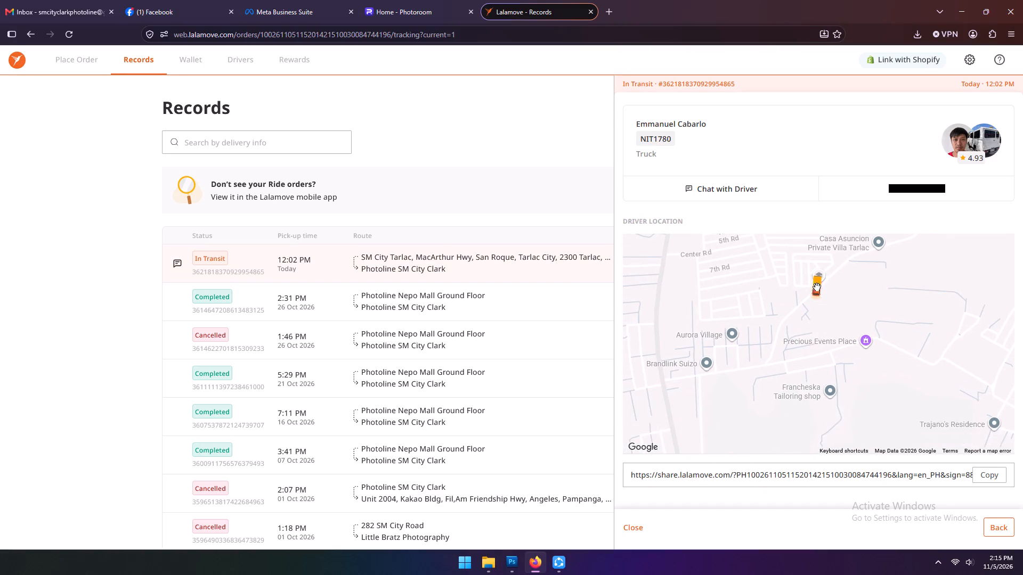
click(816, 288)
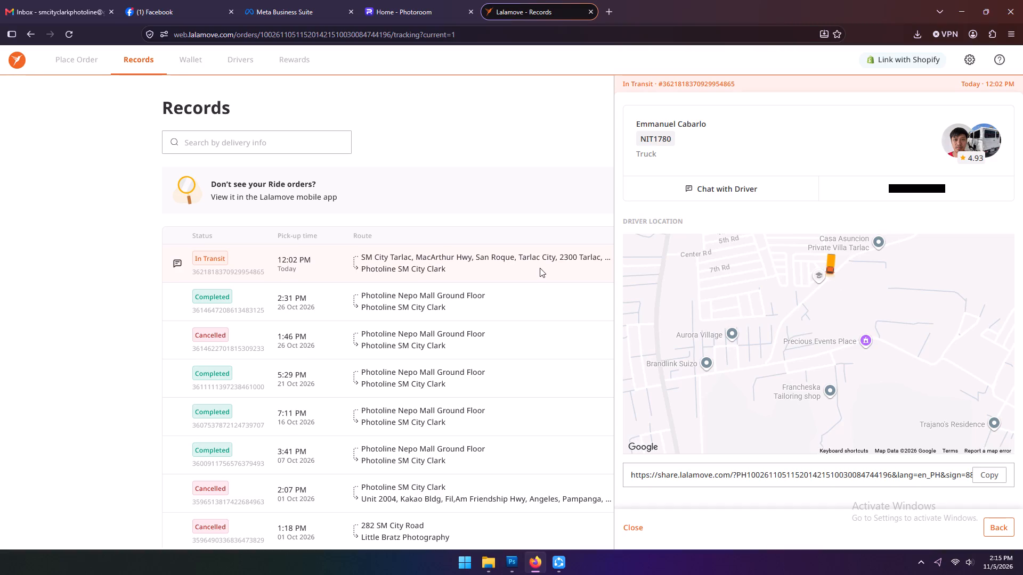
Examine the order details and driver photo of the in-transit SM City Tarlac to Photoline SM City Clark delivery, and close them.
click(337, 262)
click(462, 263)
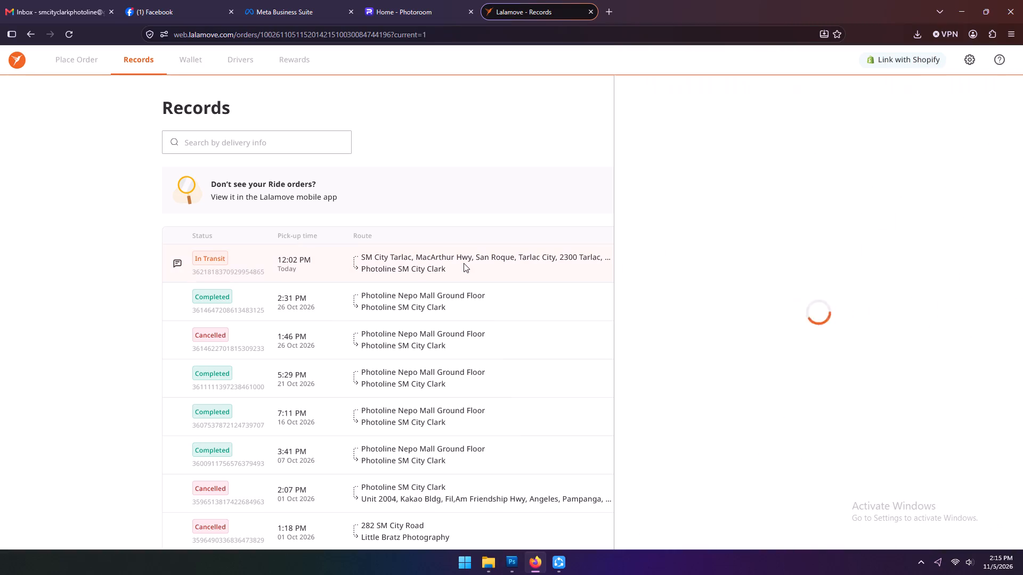
click(464, 263)
click(465, 263)
click(465, 263)
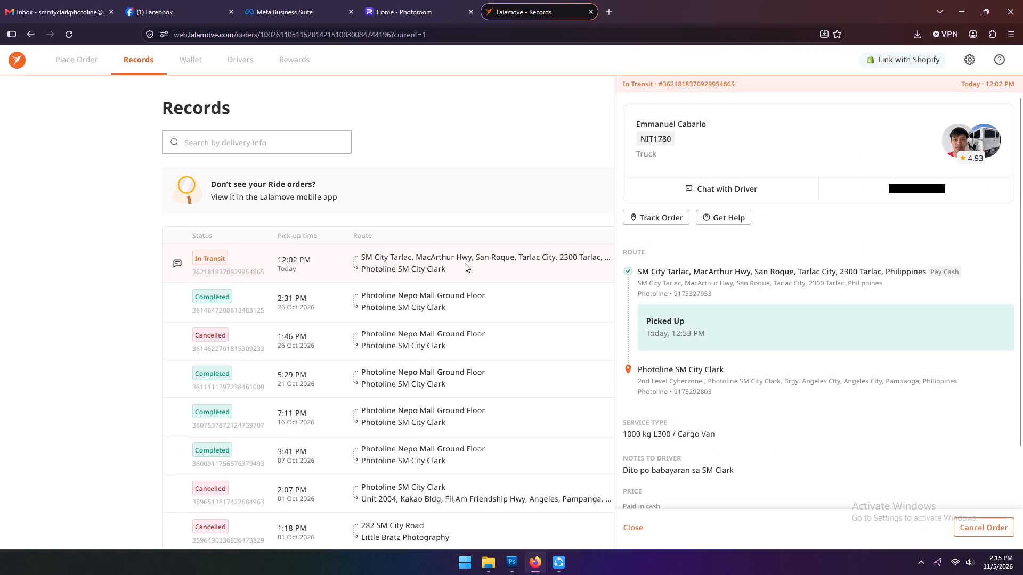
click(465, 263)
click(465, 263)
click(465, 263)
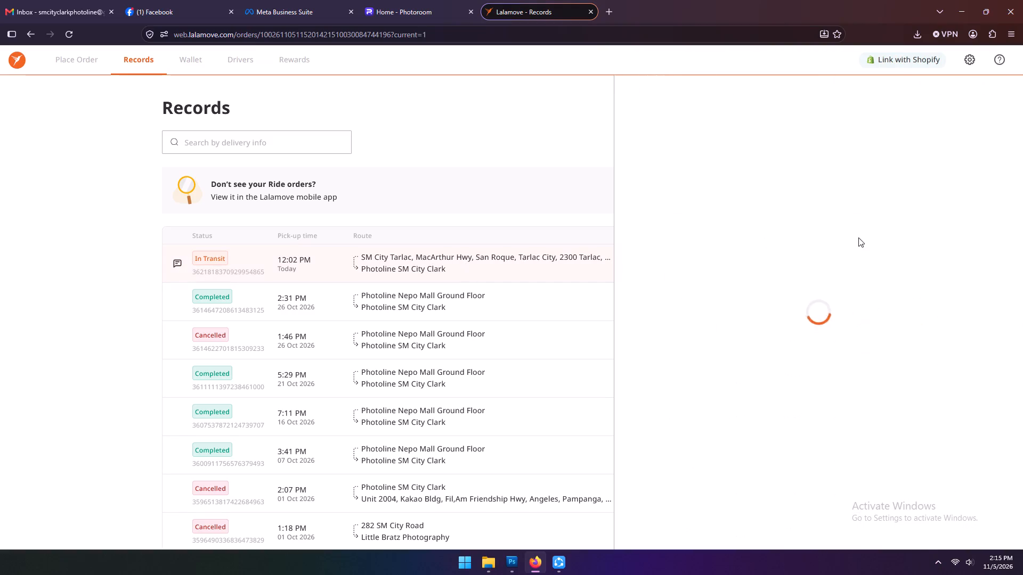
click(952, 143)
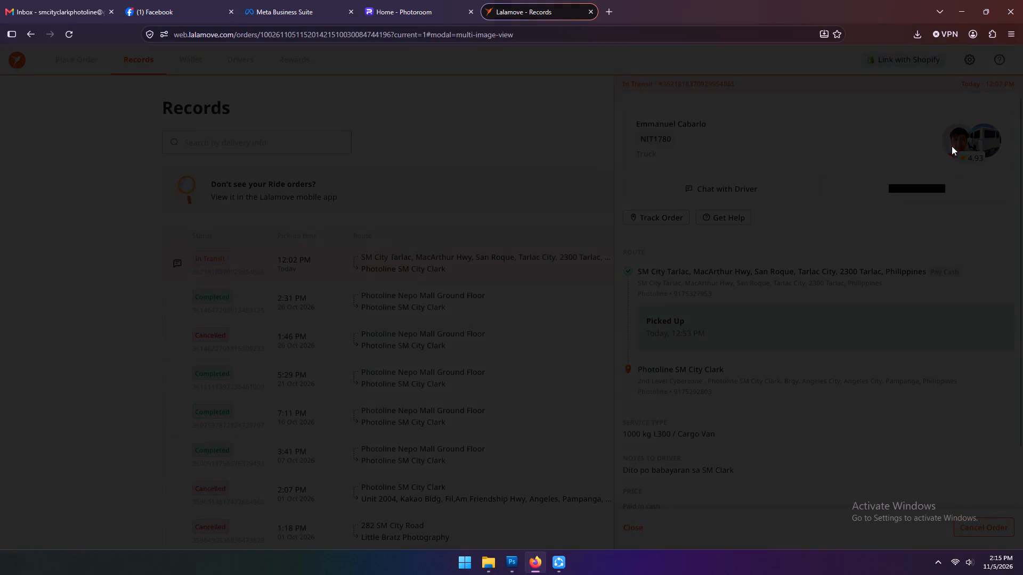
click(748, 249)
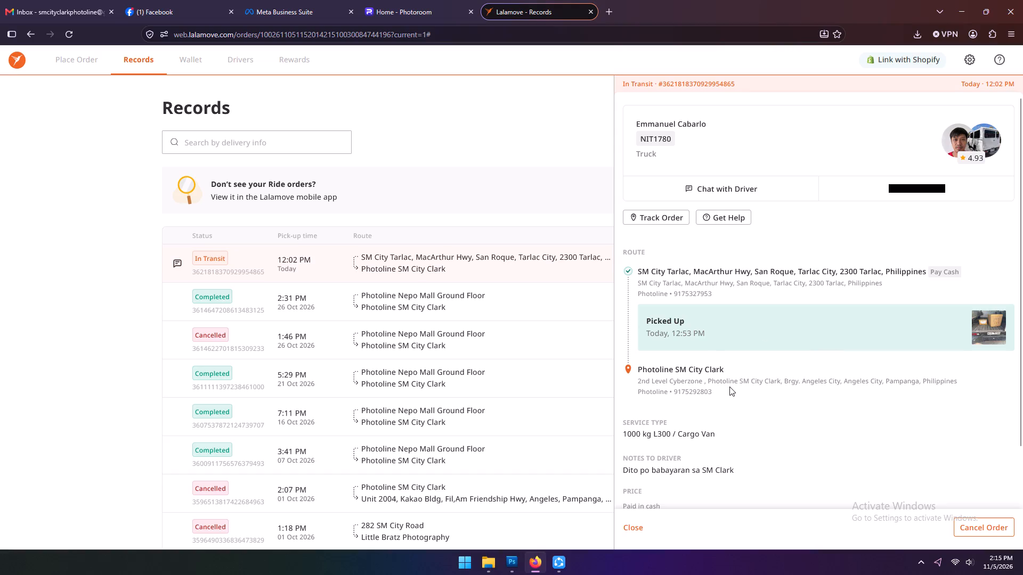
click(566, 376)
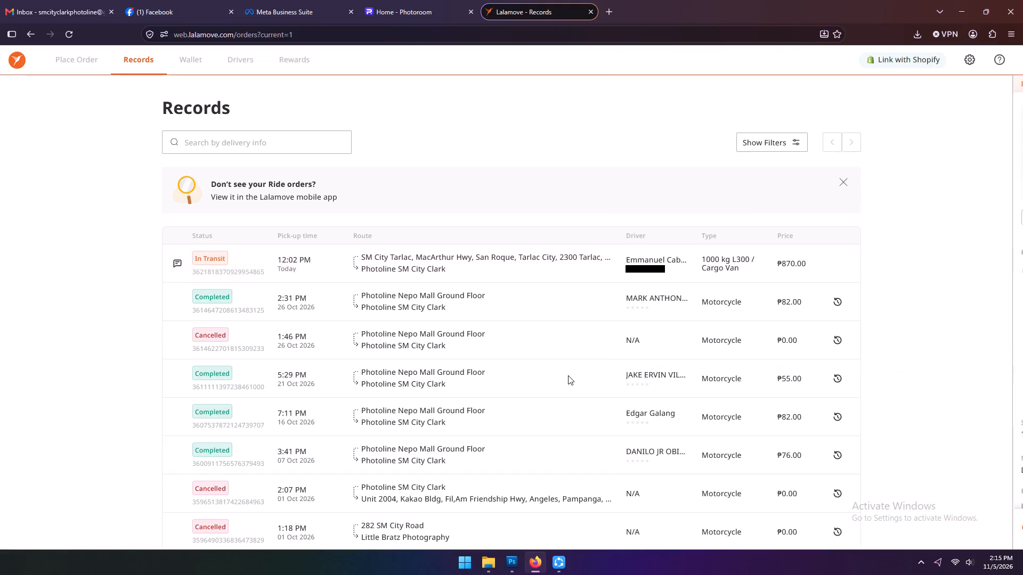
scroll(777, 353, down, 4)
scroll(495, 360, up, 5)
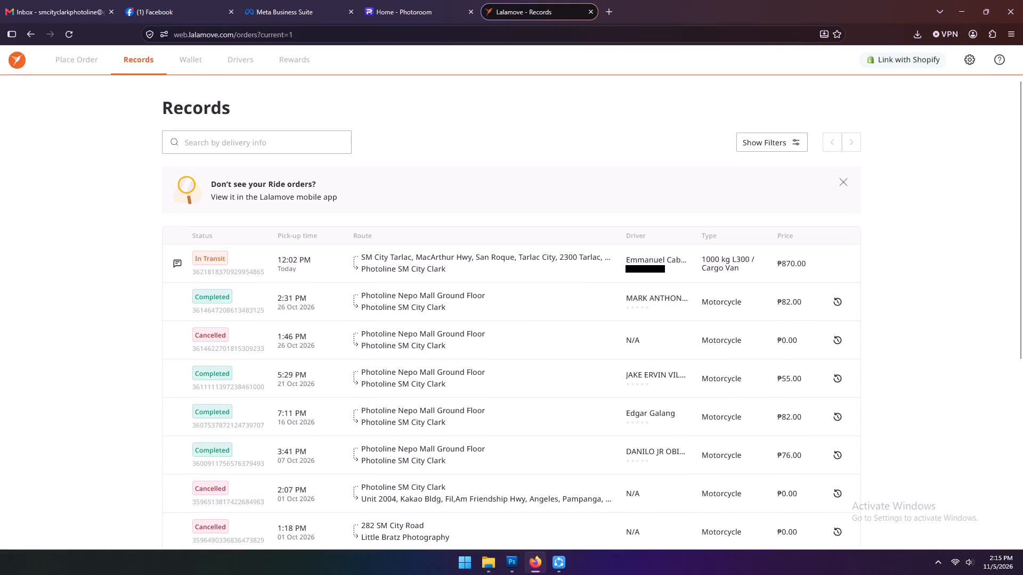
React with a red heart to the customer's "Thank youu sana makadating po agad hehe" message in the Meta Business Suite inbox.
click(152, 0)
click(358, 0)
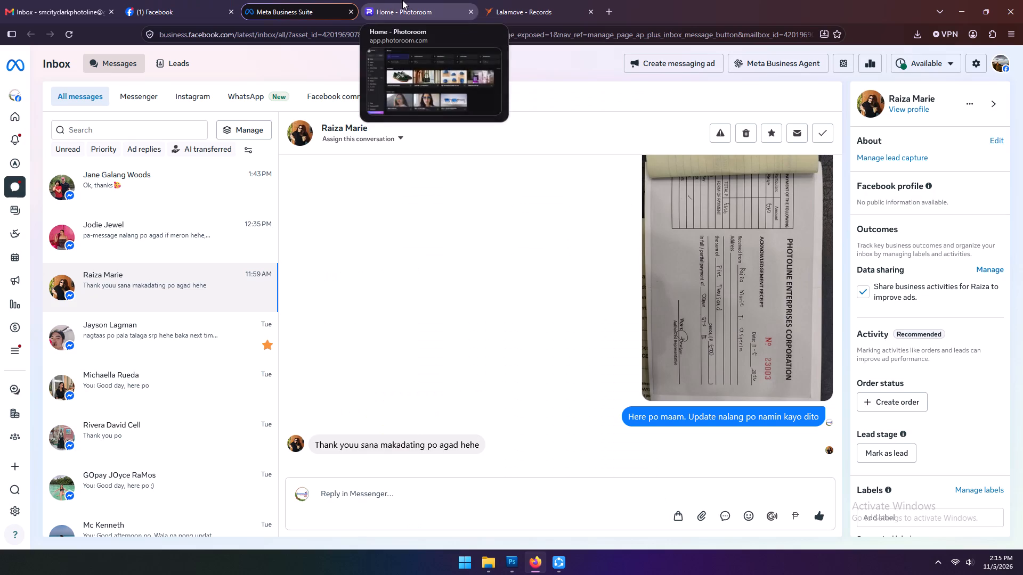
click(402, 0)
click(293, 0)
click(111, 238)
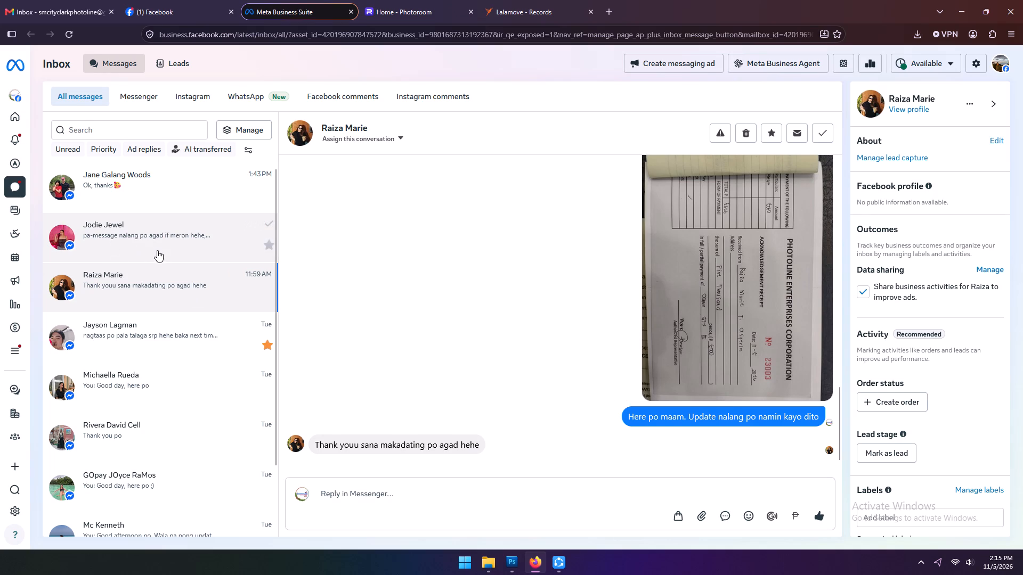
click(138, 272)
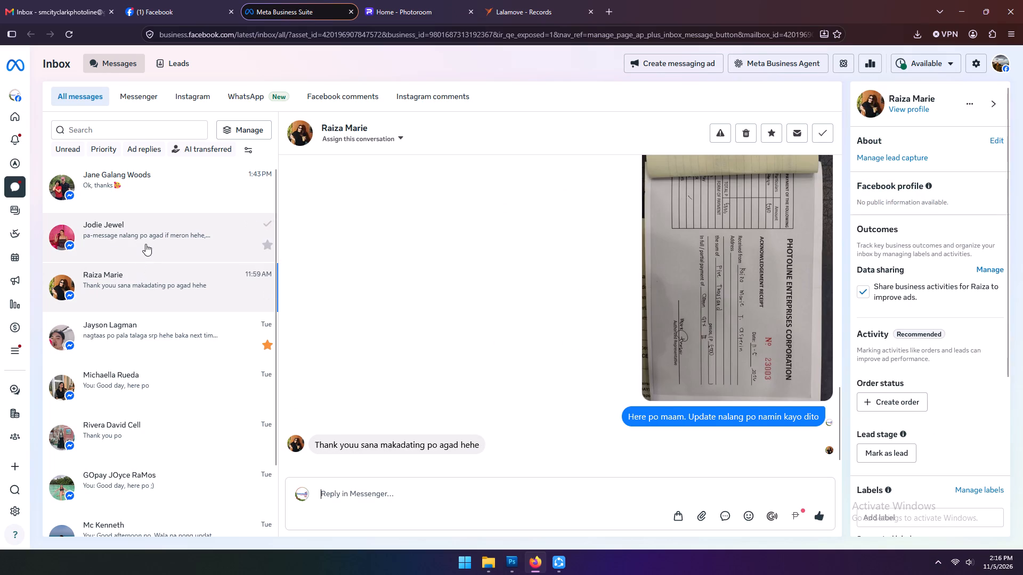
click(492, 448)
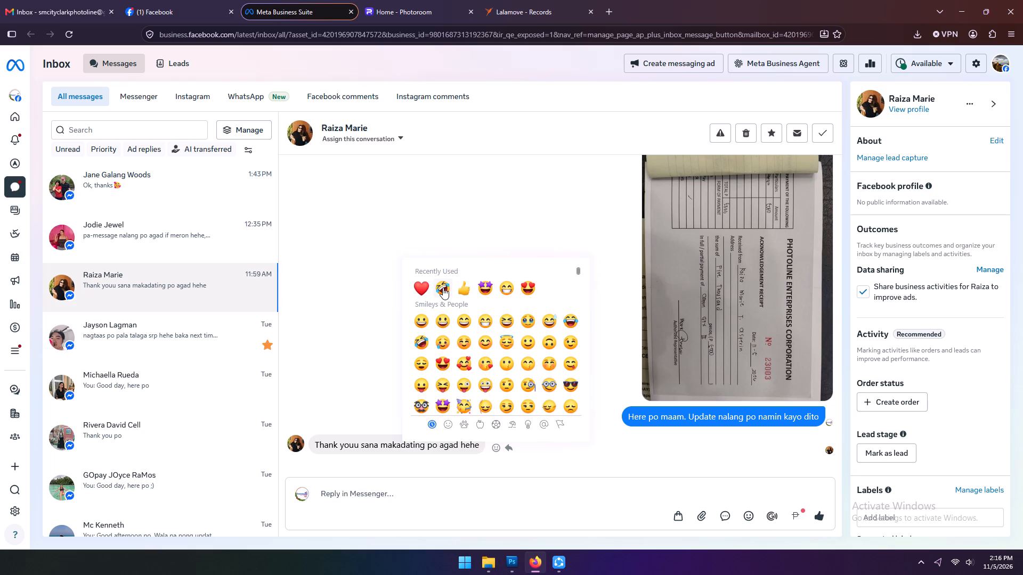
click(425, 286)
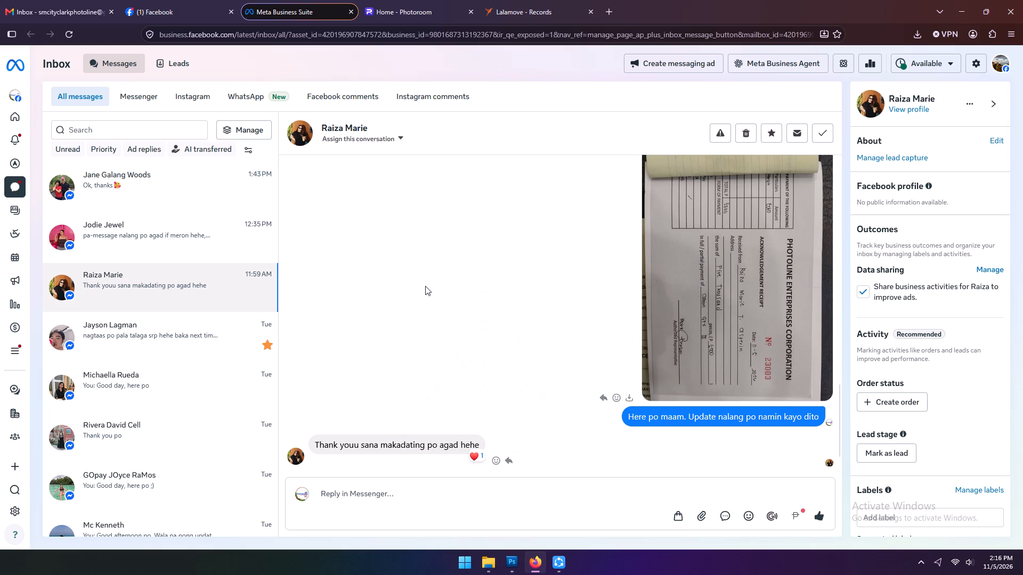